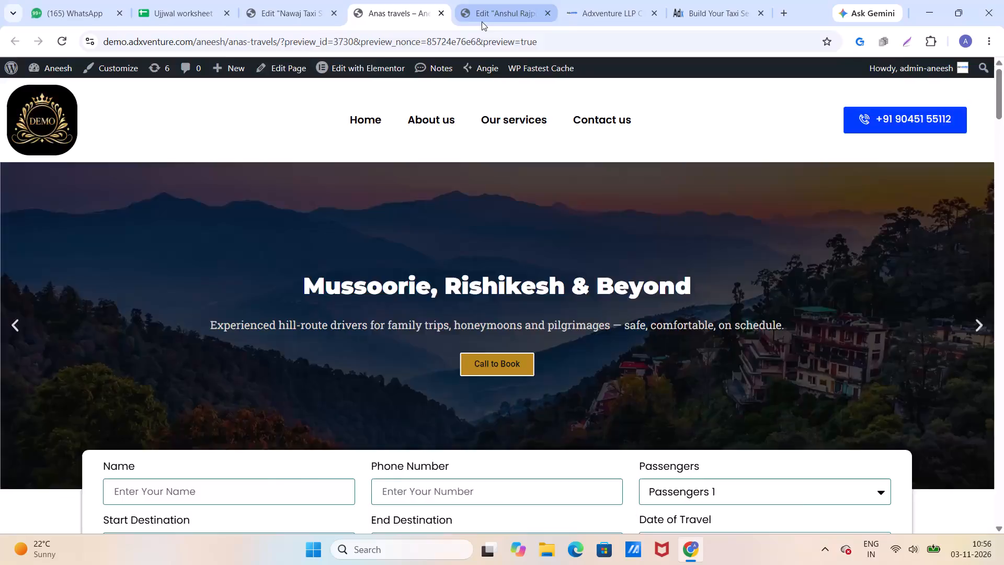
# Switch to the Elementor editor and replace the call item's text in the top bar's icon list with the copied phone number.
pyautogui.click(482, 21)
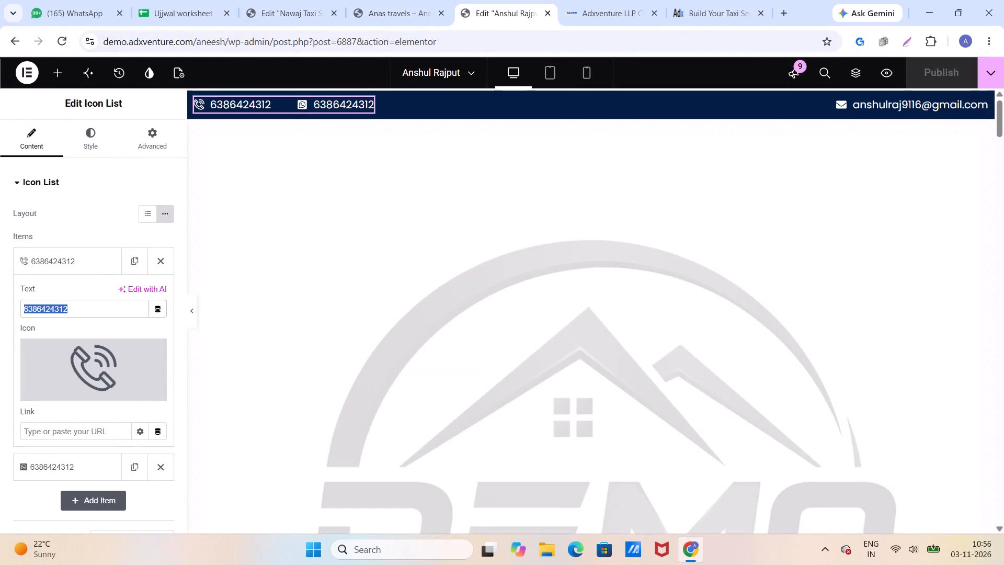
pyautogui.hotkey('ctrl', 'v')
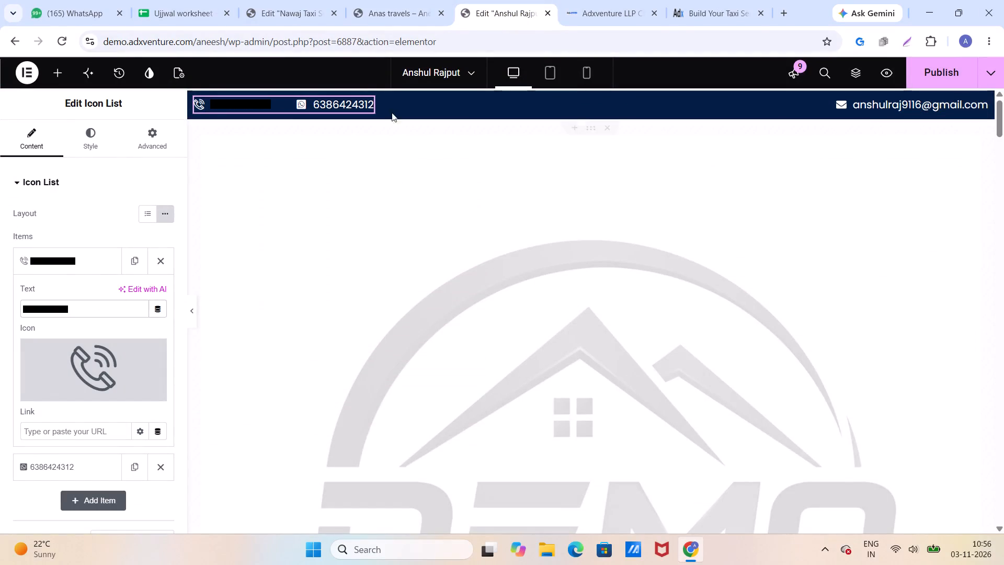
# Open the WhatsApp item of the top bar's icon list and select its phone number text for replacement.
pyautogui.click(81, 470)
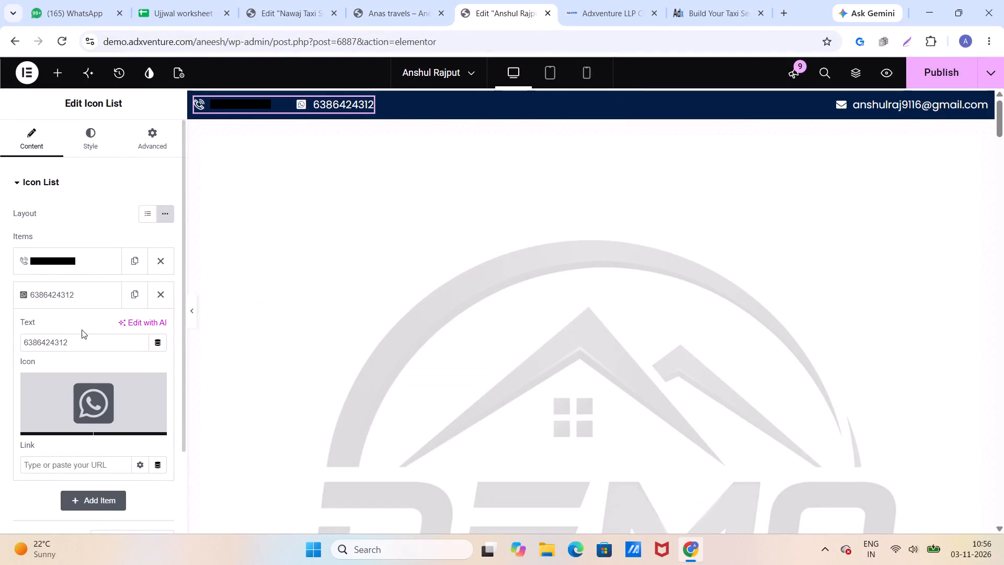
pyautogui.moveTo(78, 343); pyautogui.dragTo(9, 344)
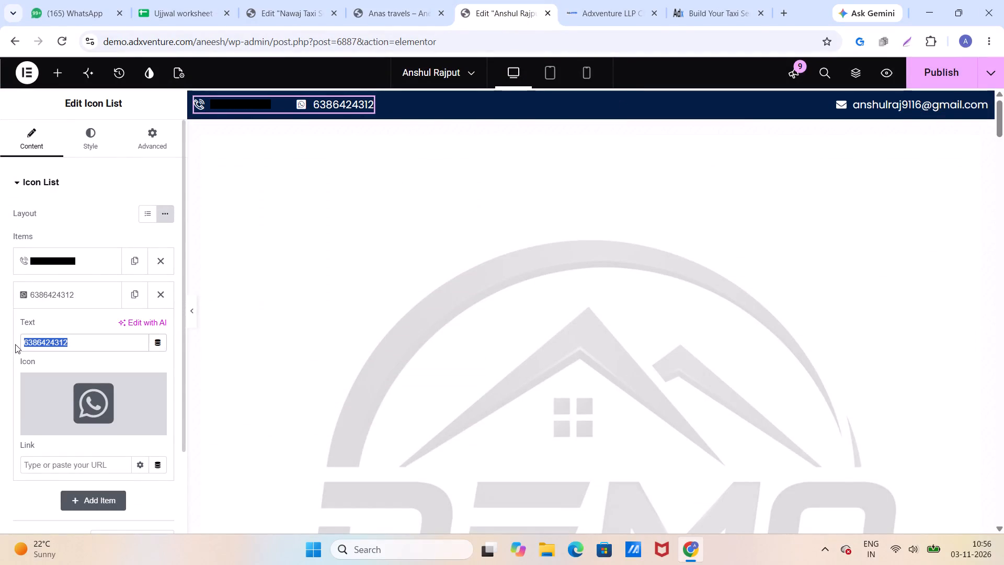
# Replace the WhatsApp item's selected text with the copied phone number.
pyautogui.hotkey('ctrl', 'v')
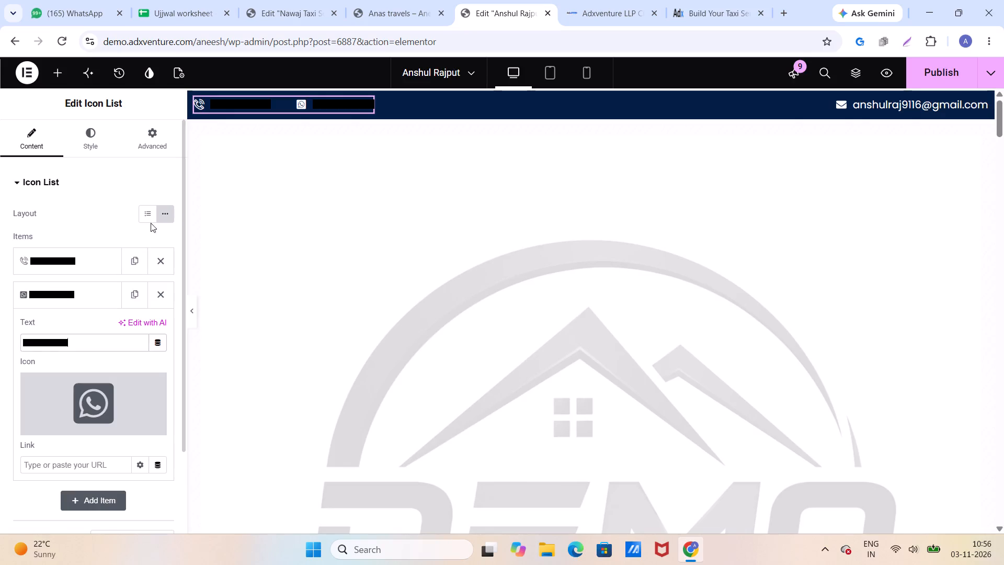
# Add the country code +91 and a space before the phone number in the call item's text.
pyautogui.click(39, 257)
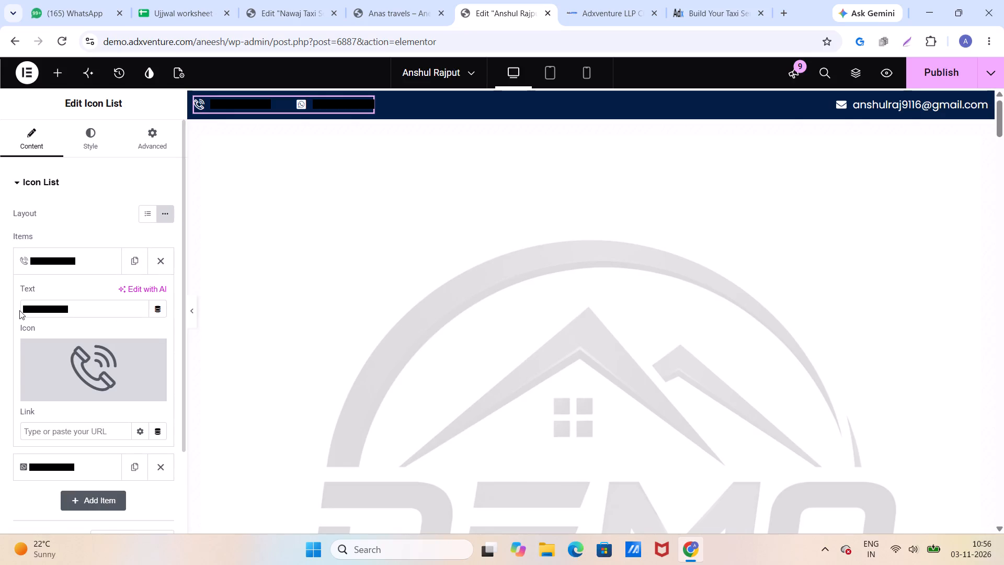
pyautogui.click(19, 310)
pyautogui.click(21, 308)
pyautogui.hotkey('ctrl', '=')
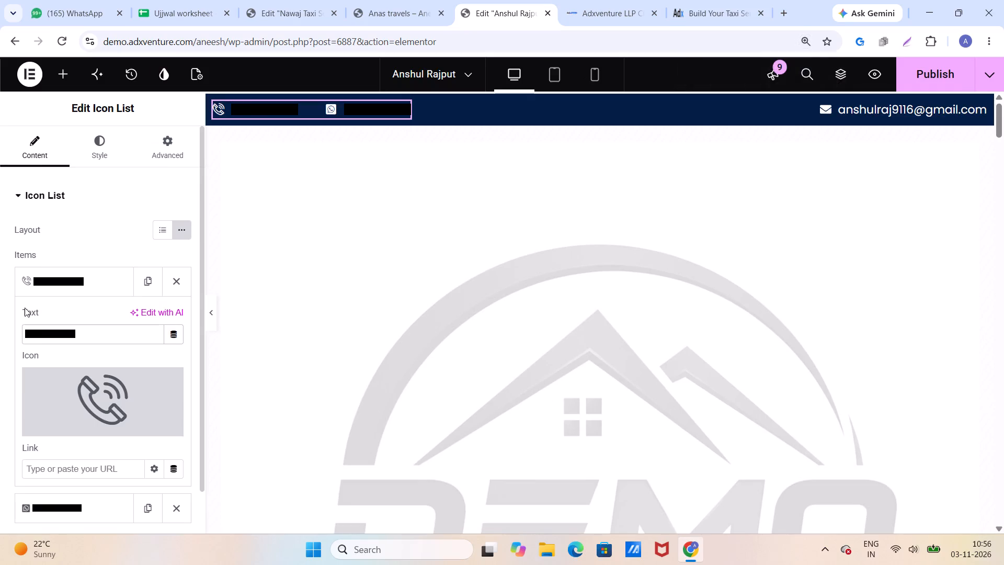
pyautogui.hotkey('ctrl', '-')
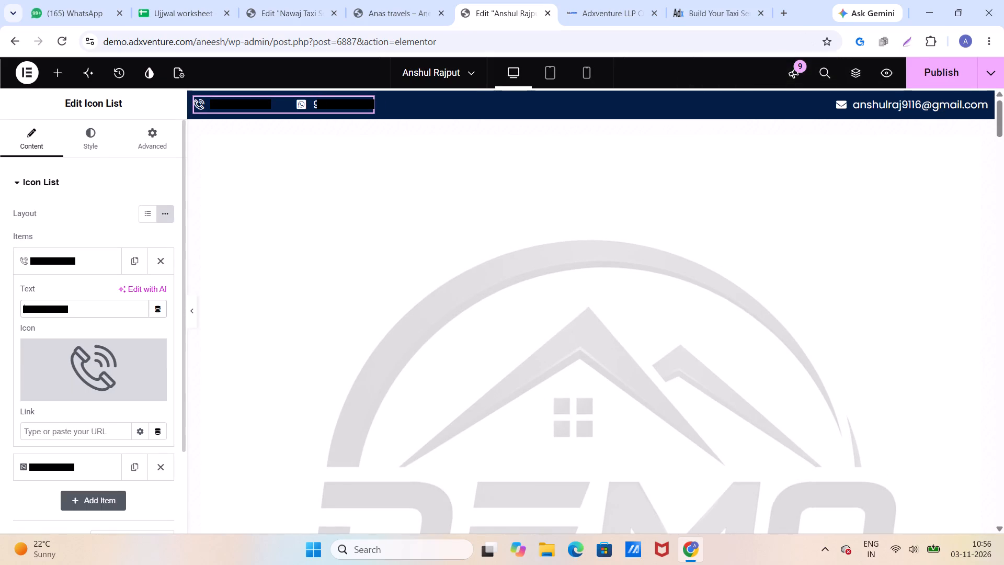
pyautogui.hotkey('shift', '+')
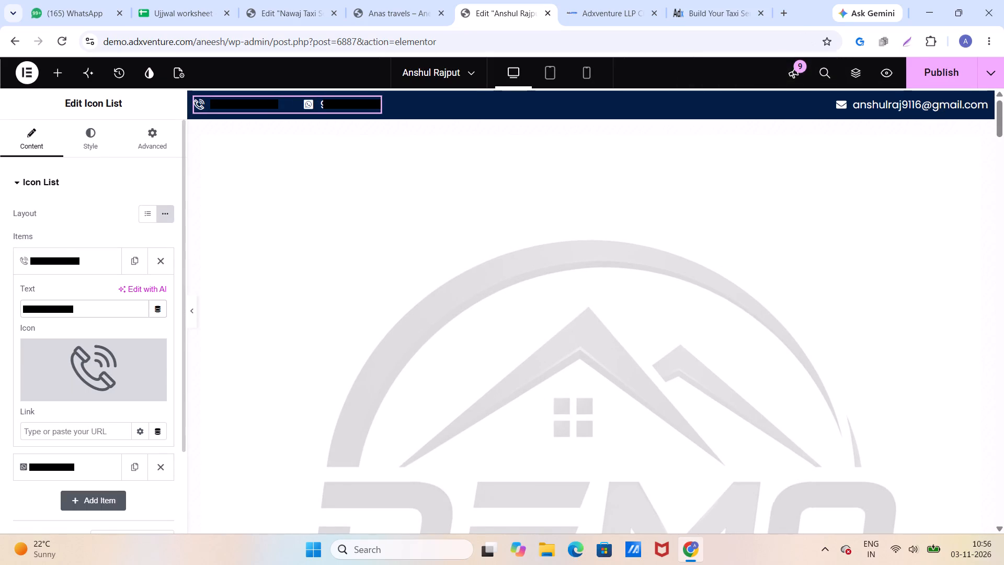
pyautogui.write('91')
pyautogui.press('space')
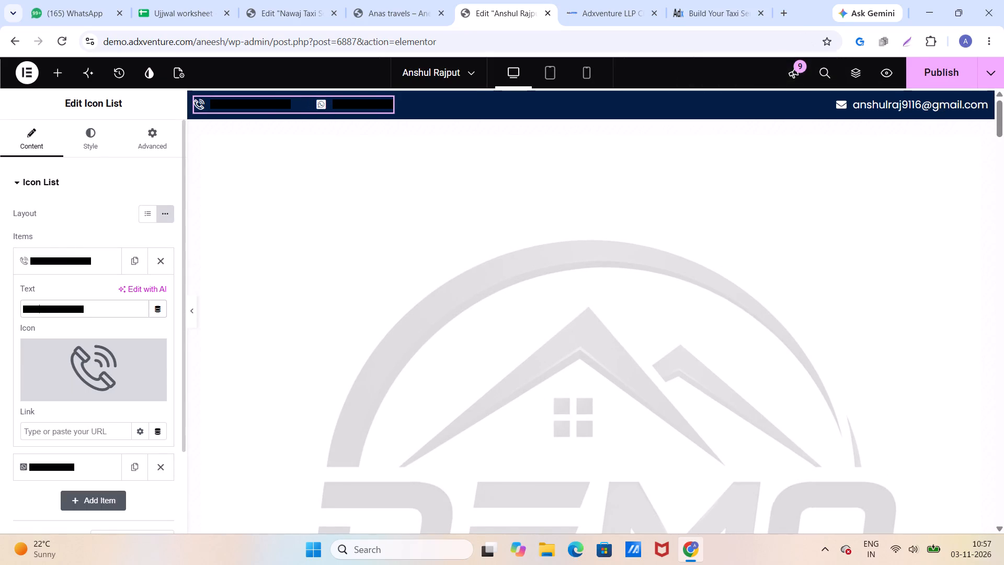
# Add the country code +91 and a space before the phone number in the WhatsApp item's text.
pyautogui.click(34, 465)
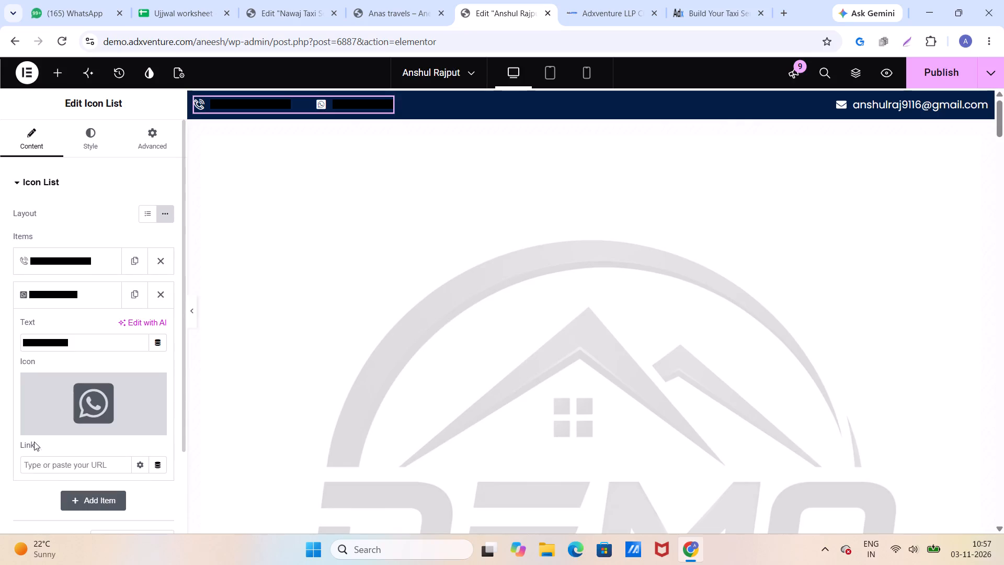
pyautogui.click(21, 337)
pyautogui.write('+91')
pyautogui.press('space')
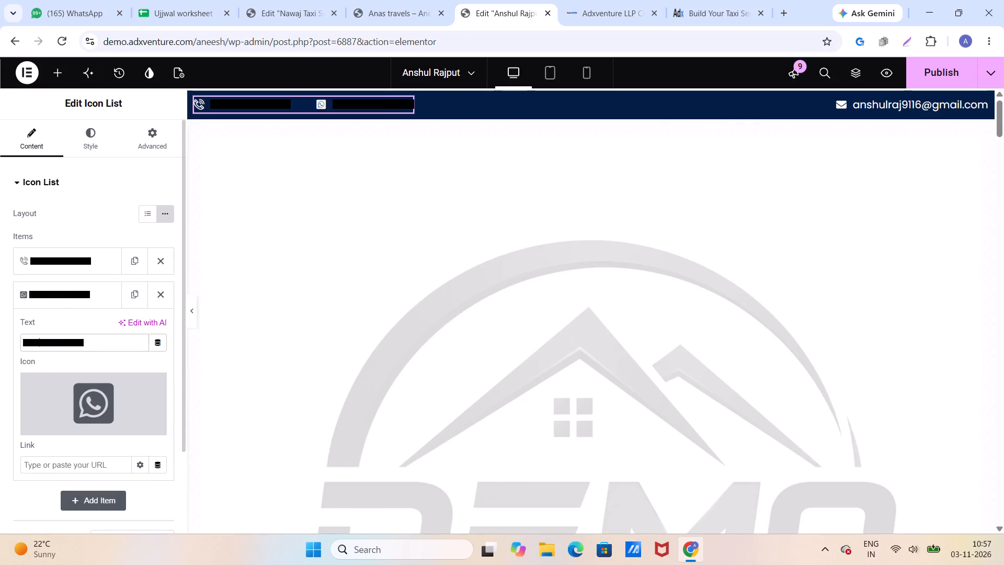
# Open the email item of the top bar's other icon list and select its address text for replacement.
pyautogui.click(903, 107)
pyautogui.click(116, 273)
pyautogui.moveTo(128, 310); pyautogui.dragTo(38, 311)
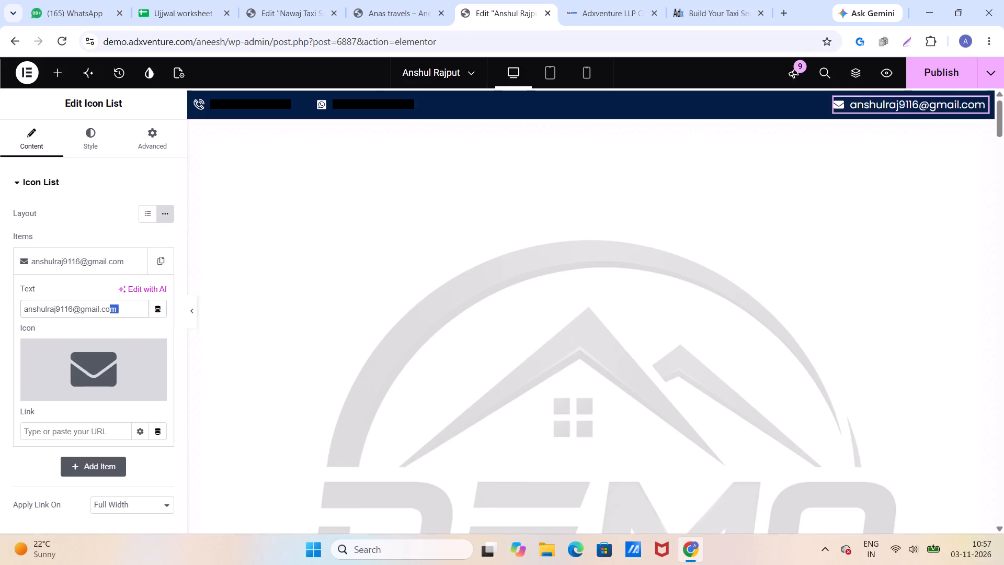
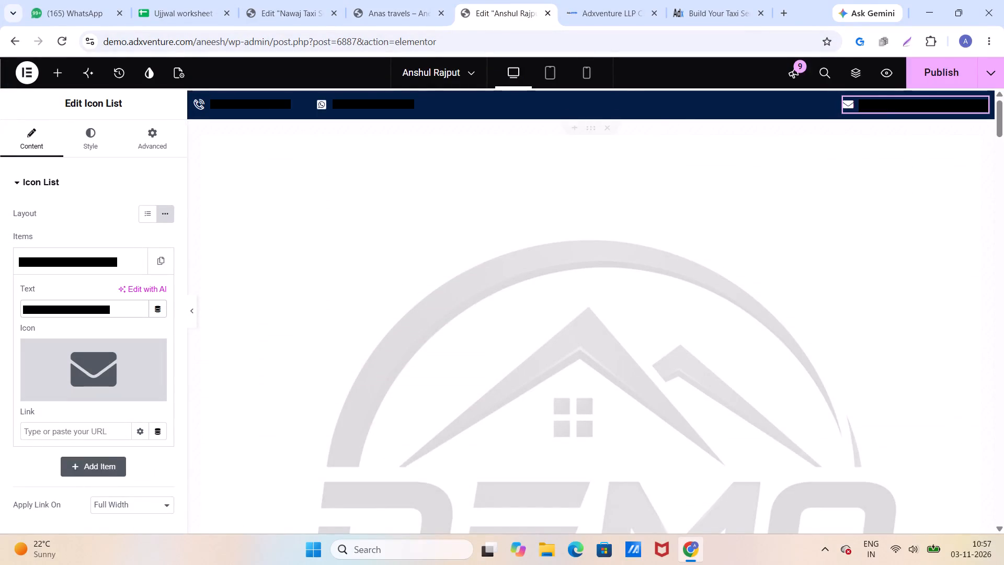
pyautogui.click(928, 66)
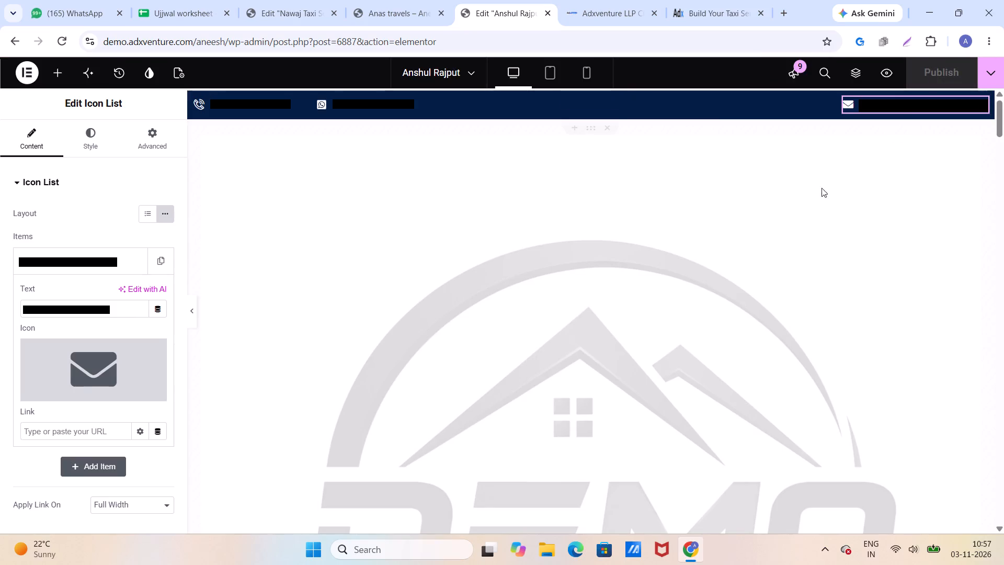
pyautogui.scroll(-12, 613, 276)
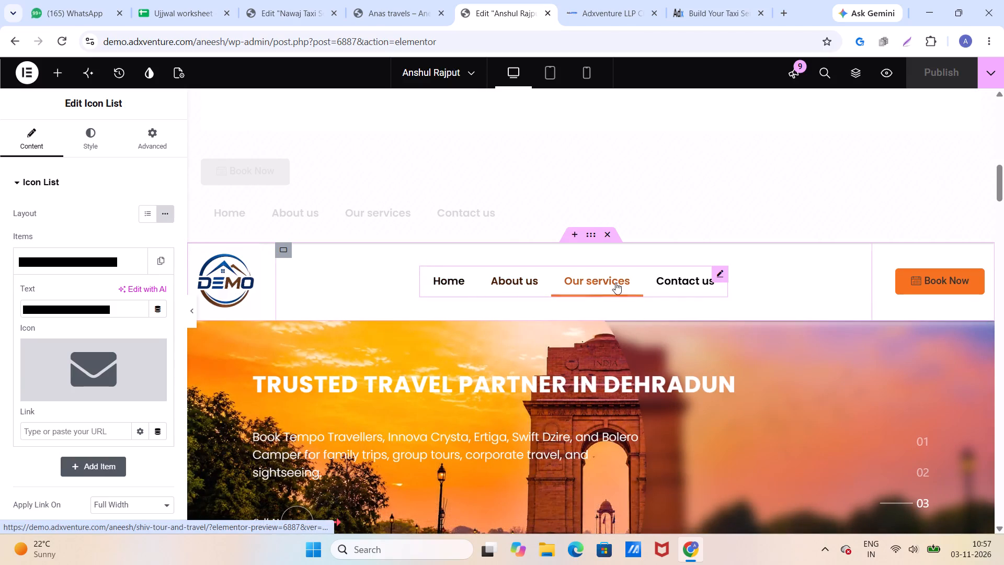
# Review the page from the header and booking form through the Our Services destination cards to the Why Choose Us heading.
pyautogui.scroll(-1, 678, 282)
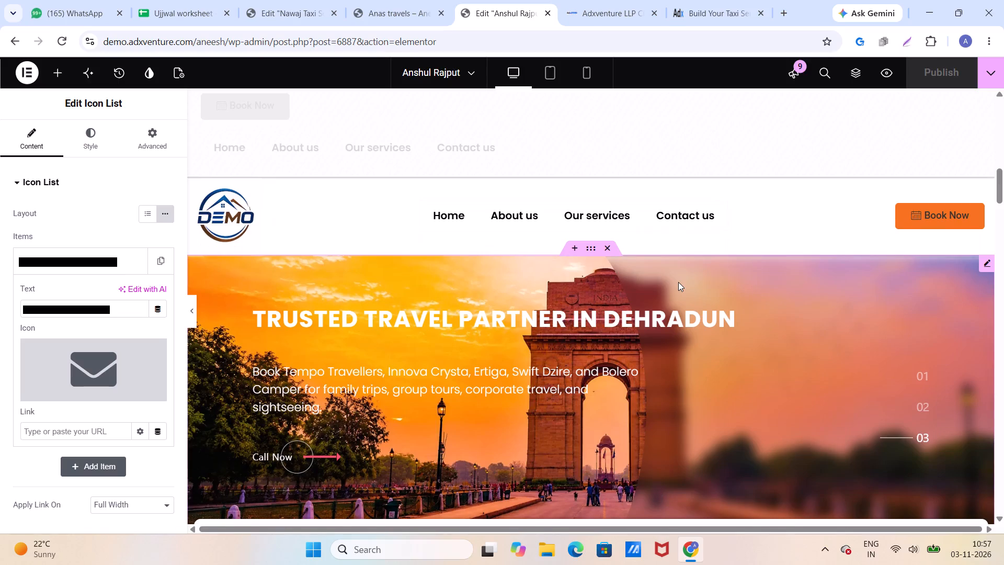
pyautogui.scroll(-3, 678, 282)
pyautogui.scroll(1, 678, 282)
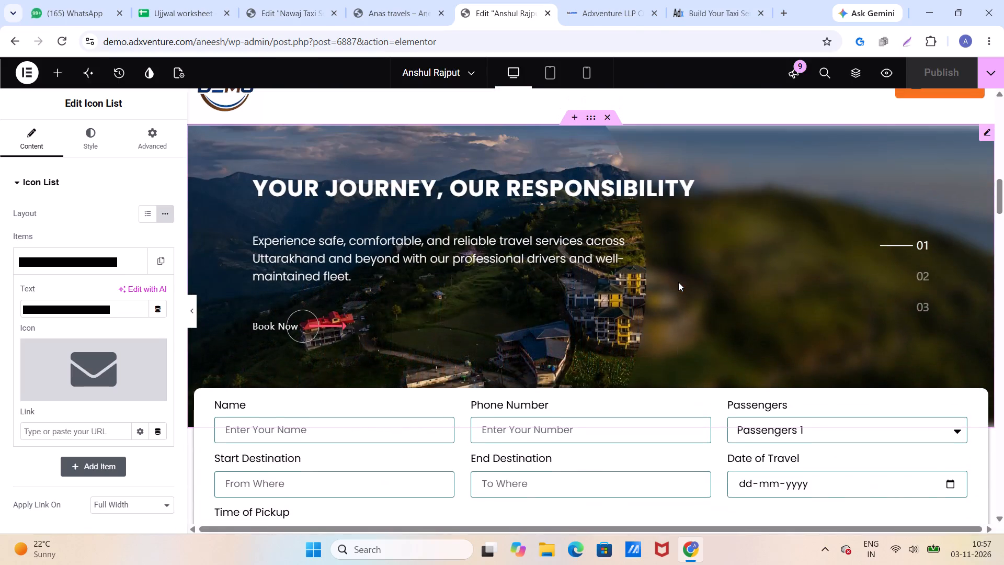
pyautogui.scroll(-4, 678, 282)
pyautogui.scroll(4, 592, 243)
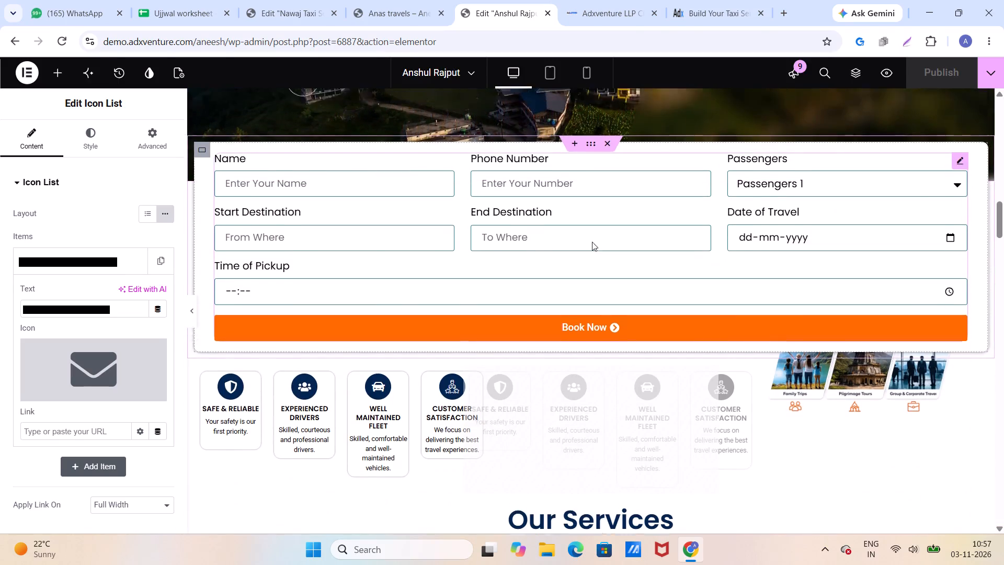
pyautogui.scroll(-6, 592, 242)
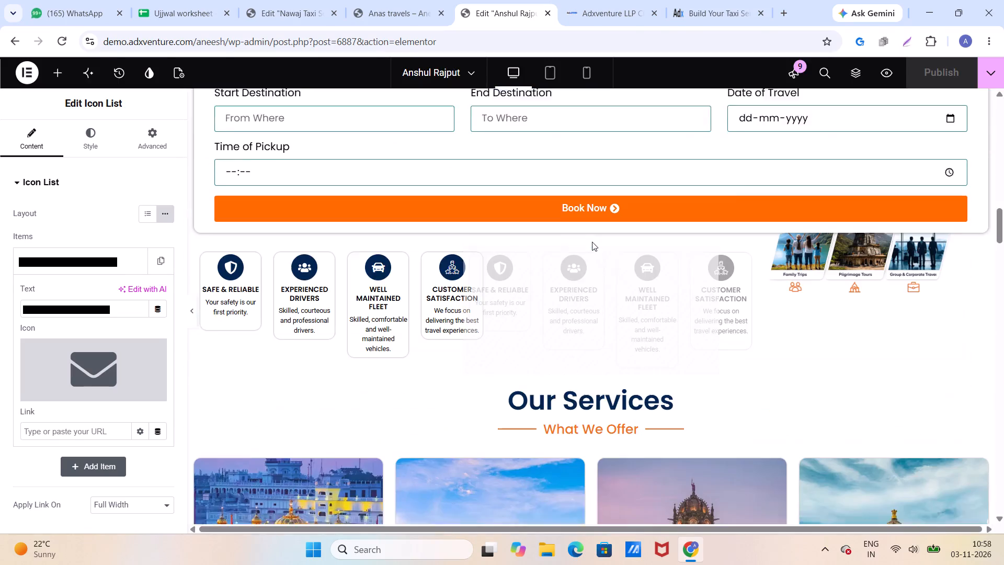
pyautogui.scroll(-5, 592, 242)
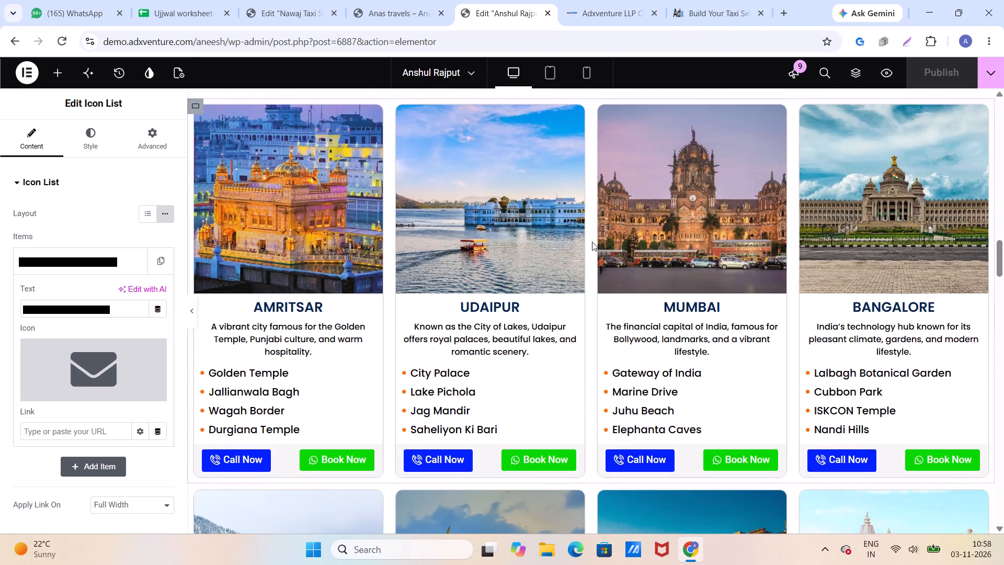
pyautogui.scroll(-3, 592, 242)
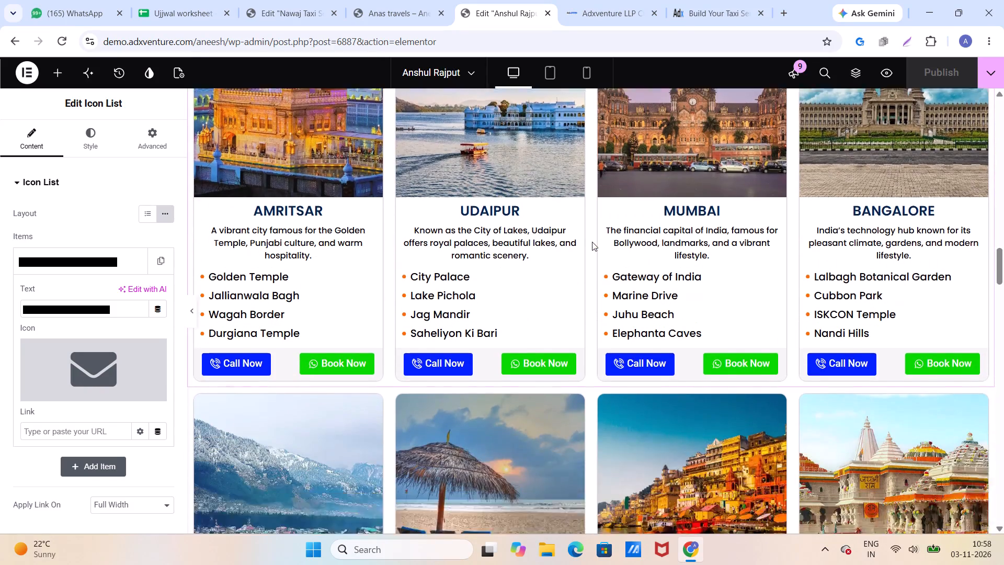
pyautogui.scroll(-3, 592, 242)
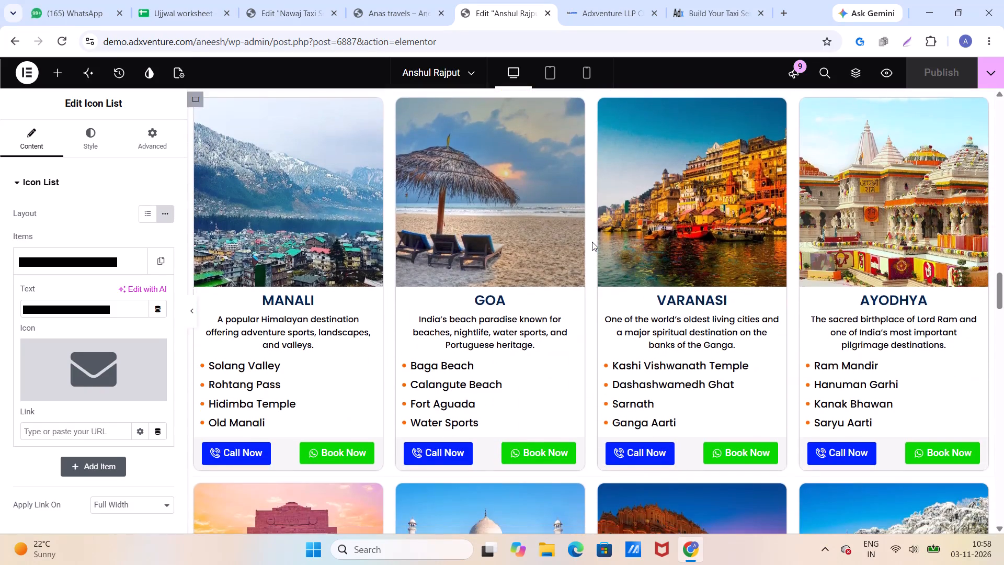
pyautogui.scroll(-12, 592, 242)
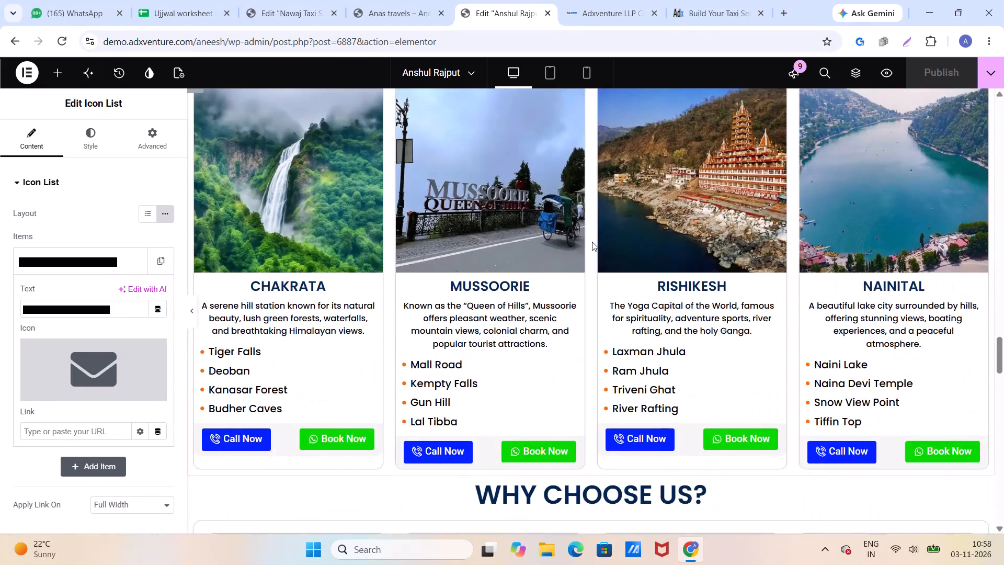
pyautogui.scroll(5, 592, 242)
pyautogui.scroll(-8, 592, 240)
pyautogui.scroll(6, 592, 240)
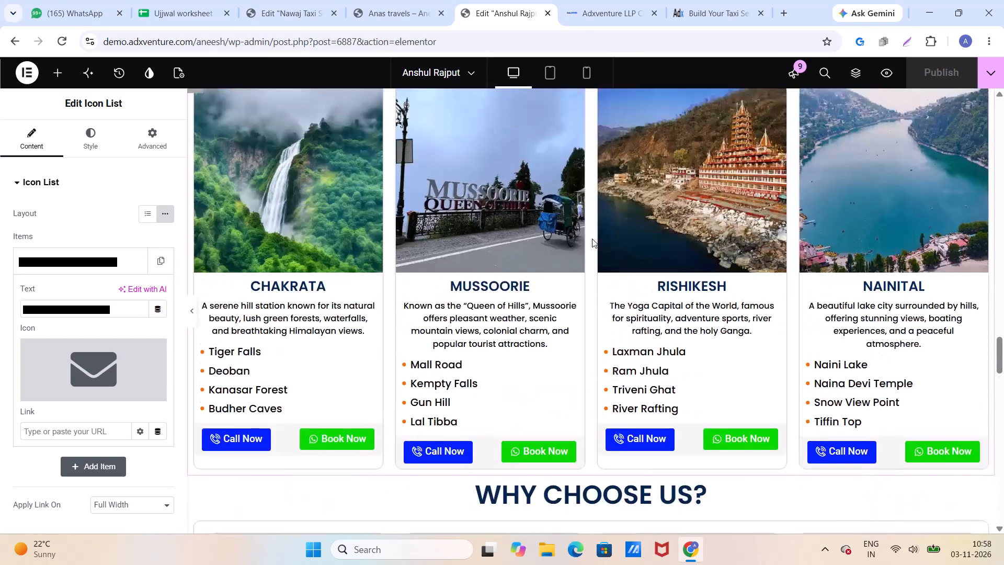
pyautogui.scroll(19, 592, 239)
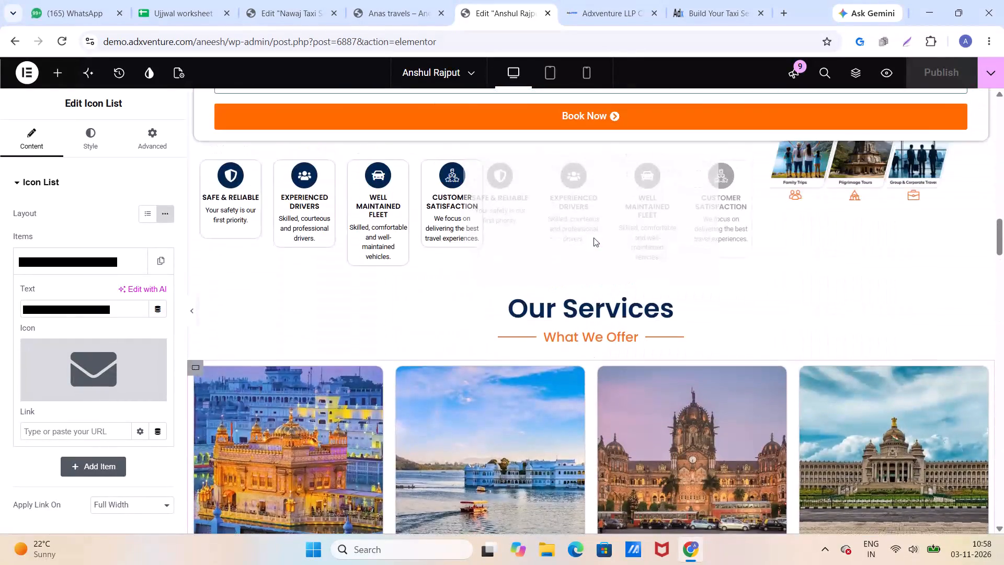
# Duplicate the Our Services container holding the first row of destination cards, Amritsar, Udaipur, Mumbai and Bangalore.
pyautogui.scroll(-3, 281, 371)
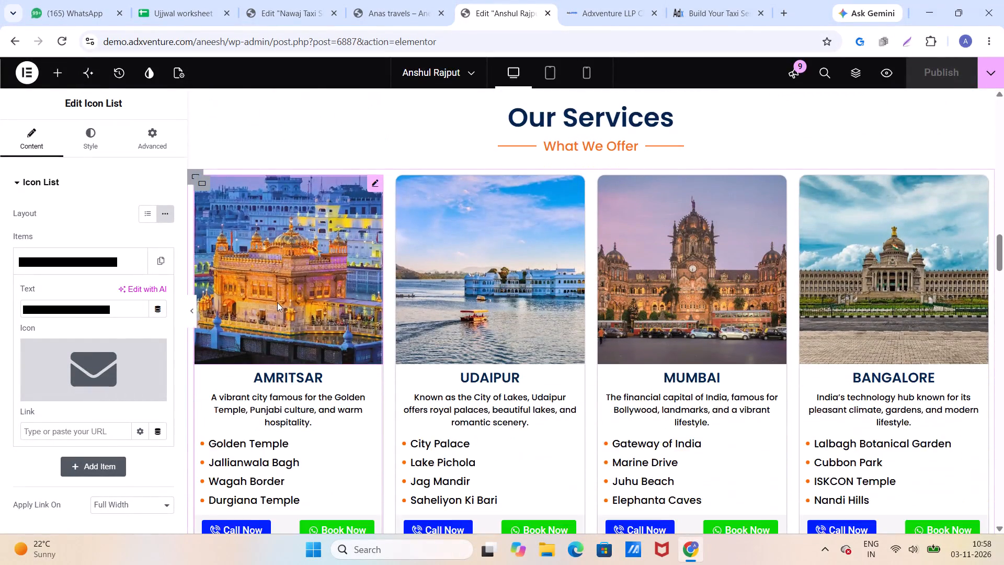
pyautogui.scroll(1, 276, 299)
pyautogui.click(195, 233)
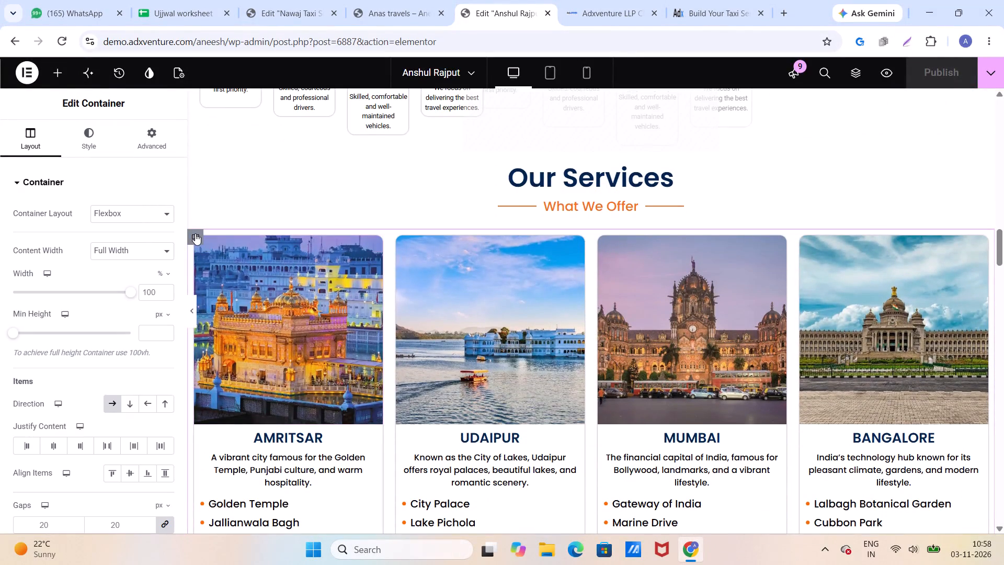
pyautogui.scroll(-4, 334, 252)
pyautogui.scroll(4, 334, 252)
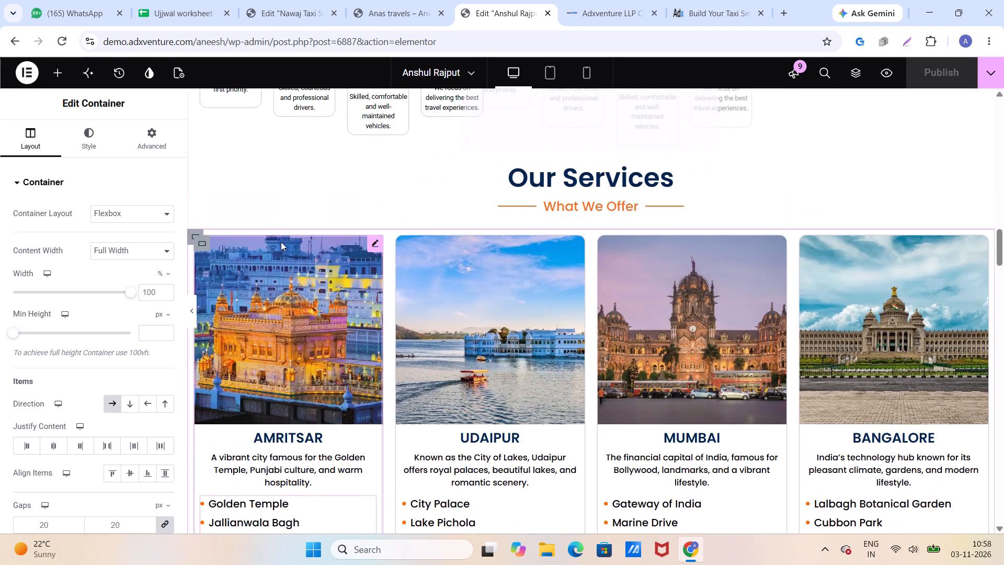
pyautogui.click(193, 232)
pyautogui.rightClick(193, 232)
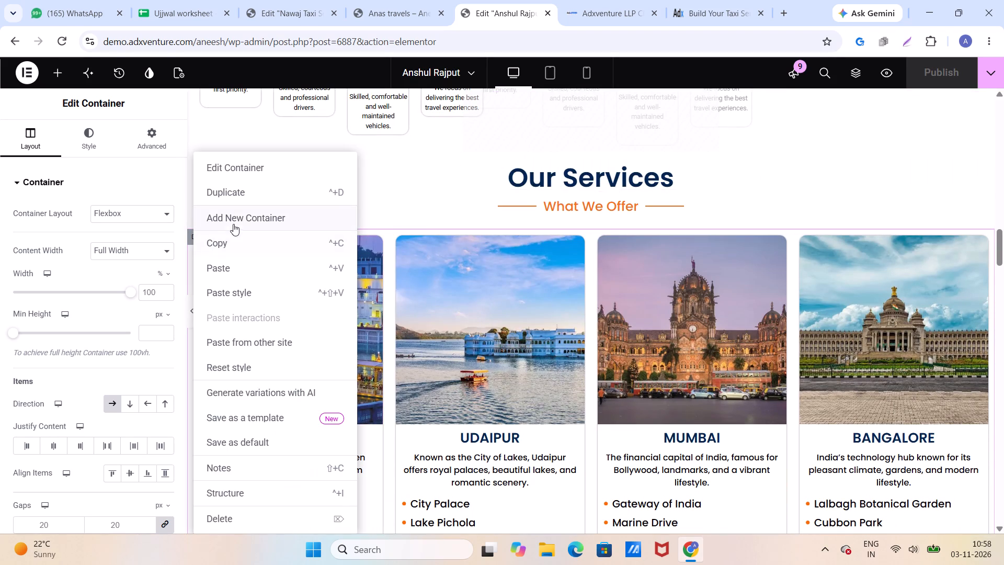
pyautogui.click(237, 195)
pyautogui.scroll(-5, 625, 339)
pyautogui.scroll(4, 625, 339)
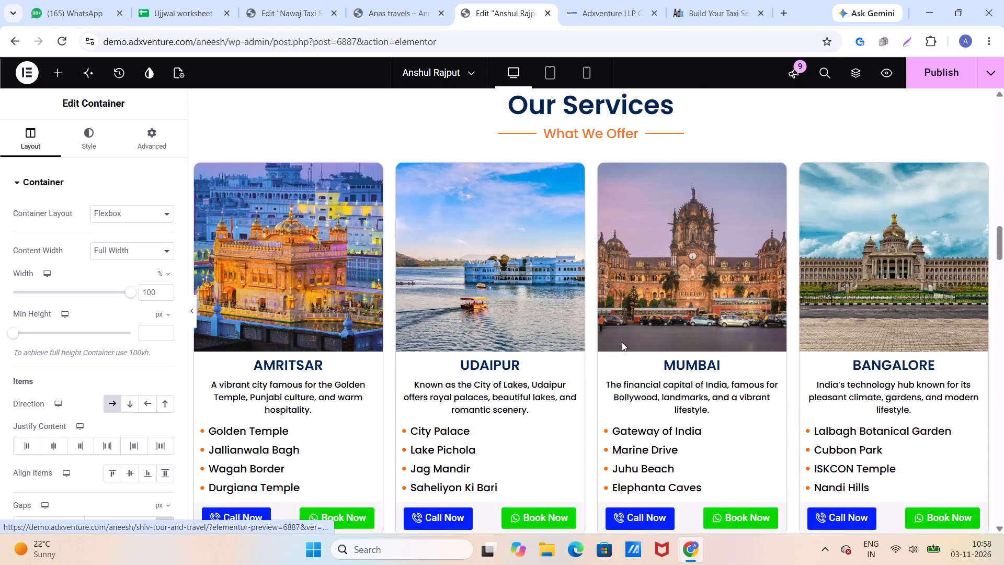
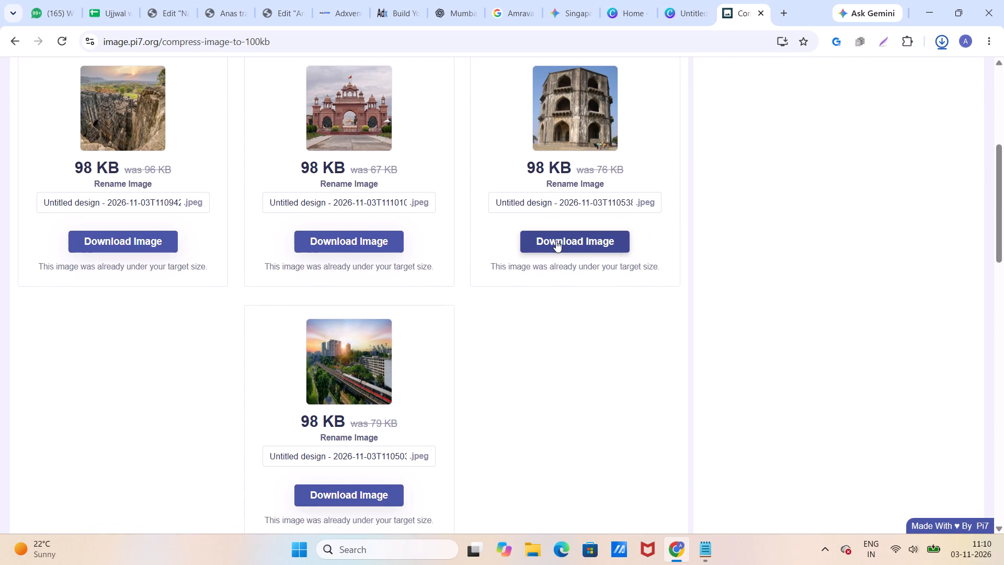
pyautogui.click(556, 241)
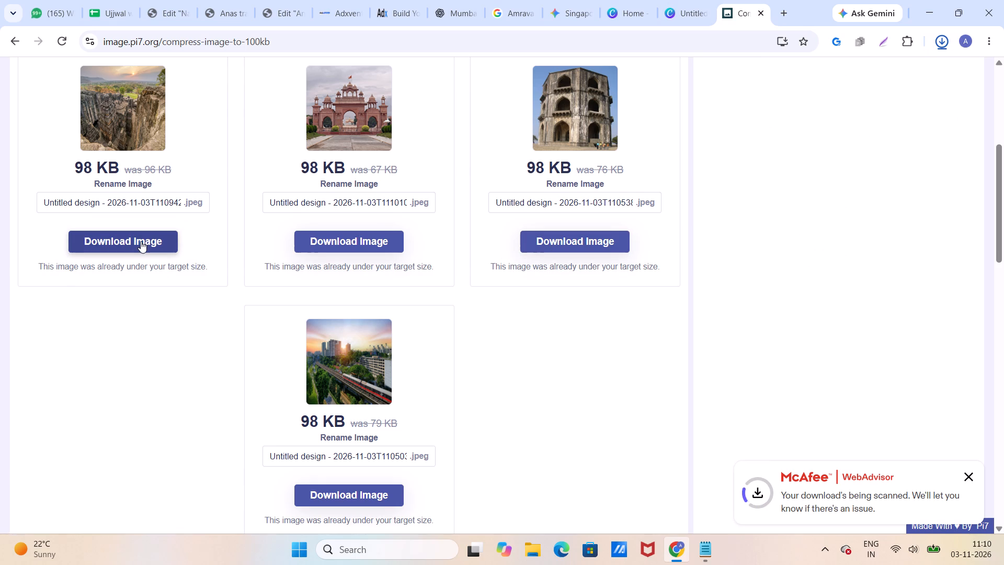
pyautogui.click(141, 241)
pyautogui.click(321, 239)
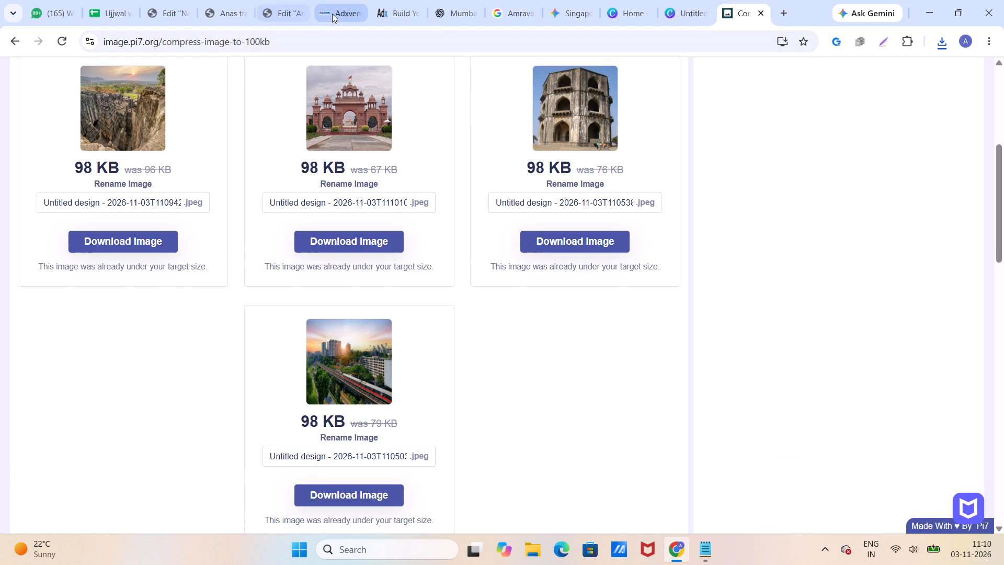
# In the Elementor editor, open the file upload from Downloads to replace the image on the first Amritsar card under Our Services.
pyautogui.click(227, 12)
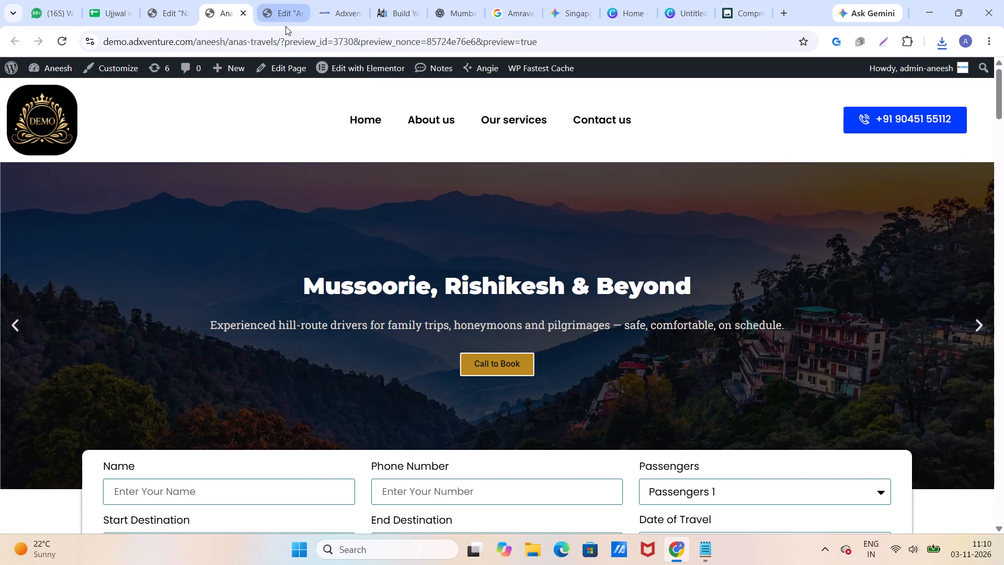
pyautogui.click(282, 13)
pyautogui.scroll(9, 314, 250)
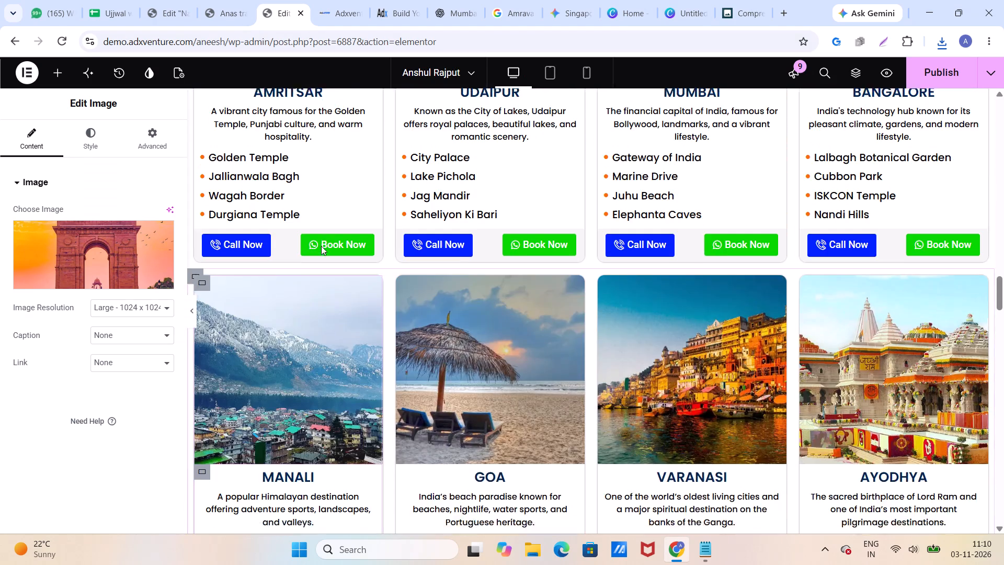
pyautogui.scroll(14, 321, 246)
pyautogui.scroll(-4, 321, 245)
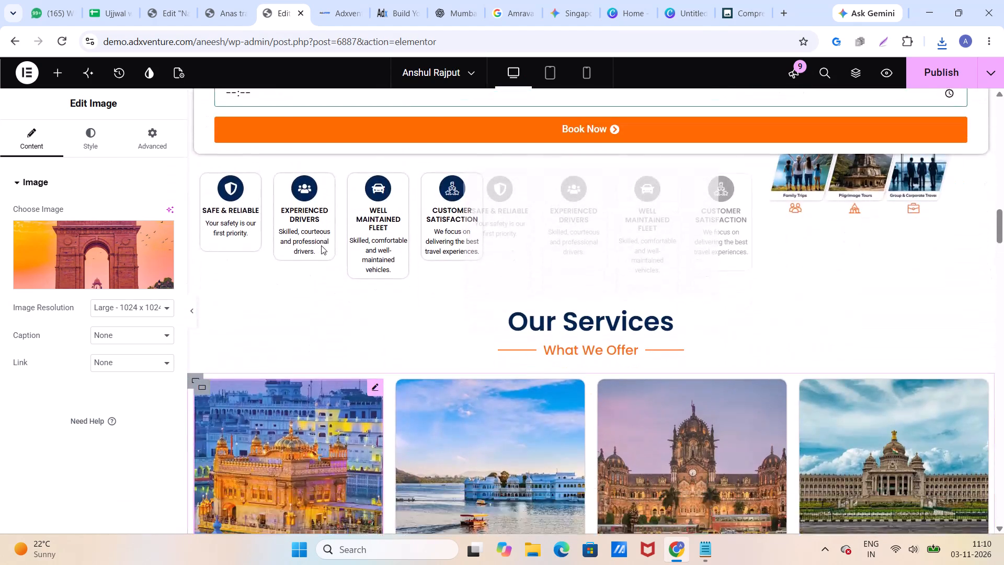
pyautogui.scroll(-2, 309, 257)
pyautogui.click(268, 192)
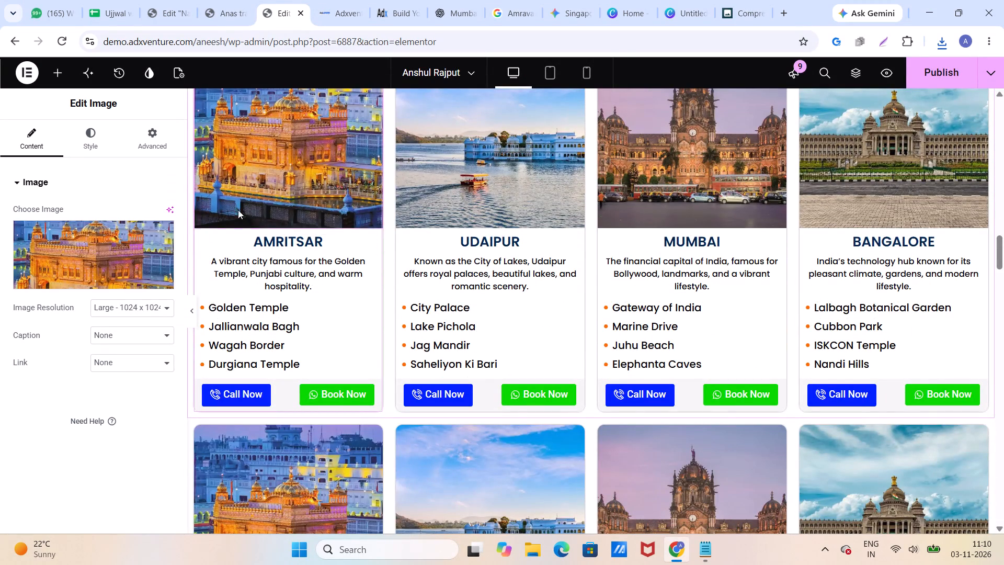
pyautogui.click(132, 234)
pyautogui.click(200, 117)
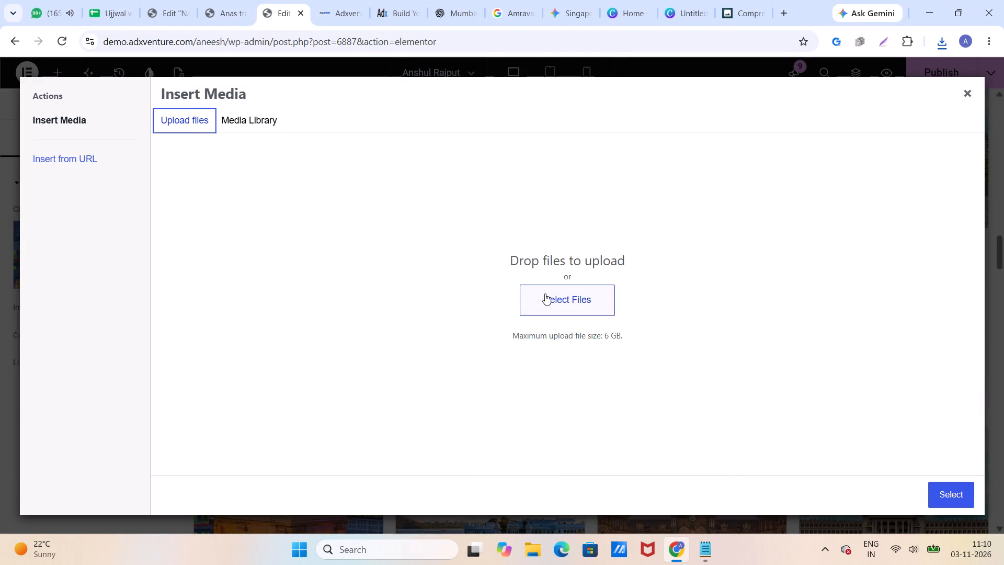
pyautogui.click(545, 293)
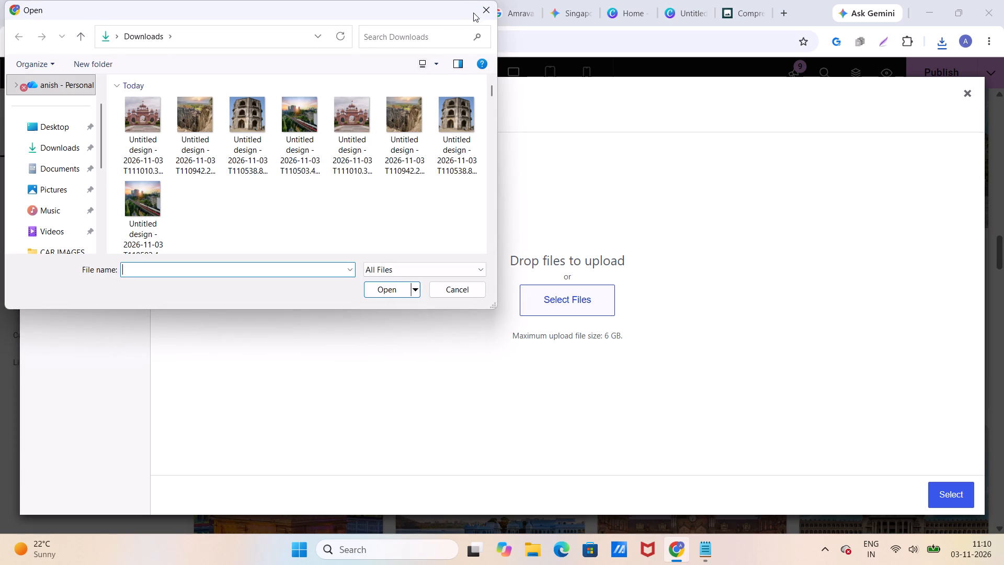
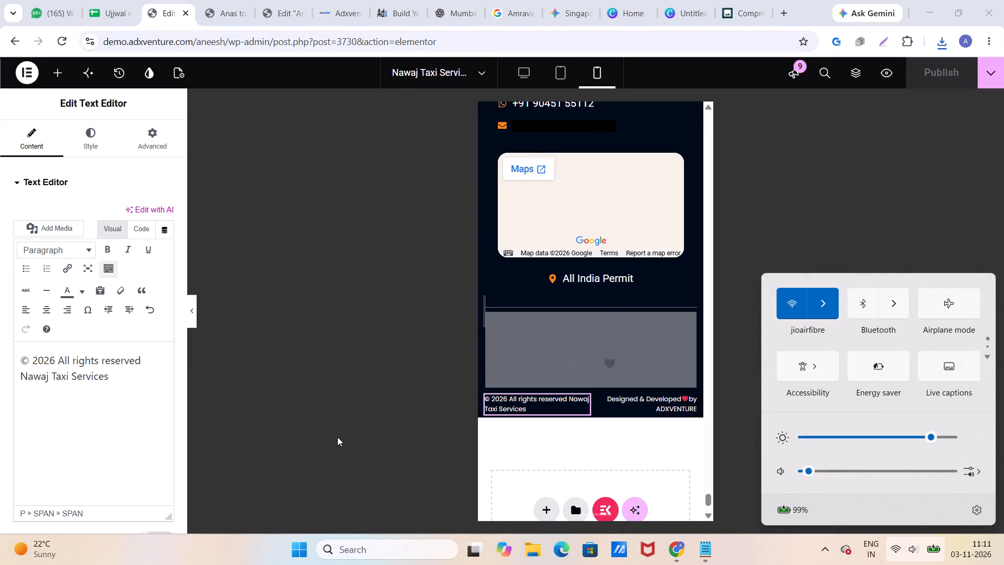
# Upload the four compressed 100kb Untitled design images from Downloads and set the train image on the first Amritsar card.
pyautogui.click(337, 437)
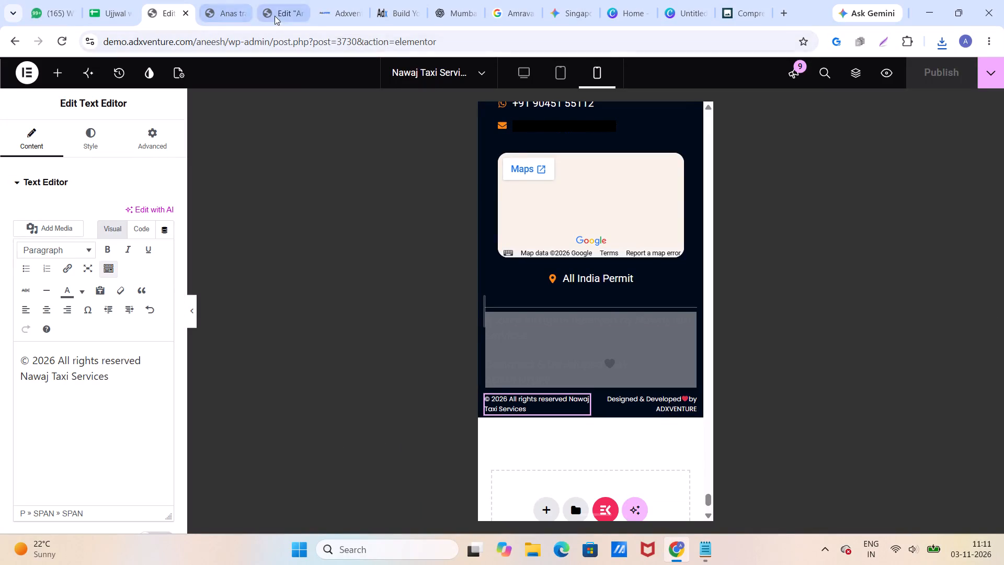
pyautogui.click(275, 13)
pyautogui.click(549, 304)
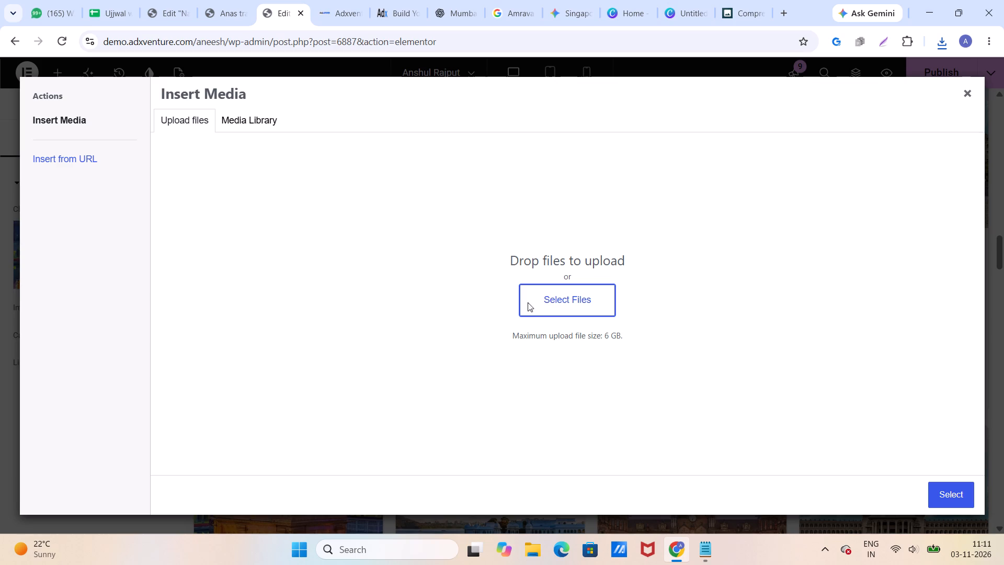
pyautogui.click(65, 149)
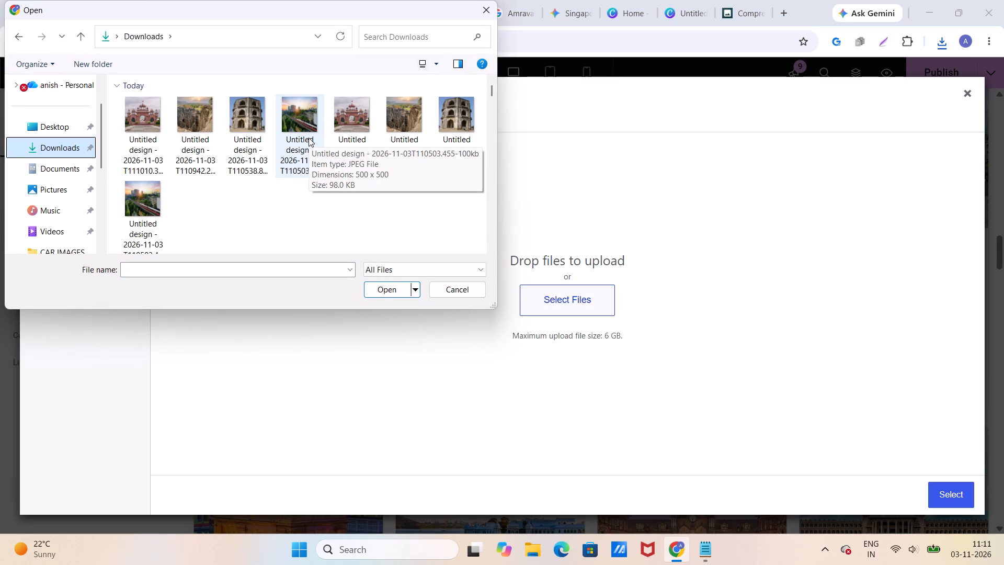
pyautogui.keyDown('ctrl'); pyautogui.click(263, 134); pyautogui.keyUp('ctrl')
pyautogui.keyDown('ctrl'); pyautogui.click(206, 134); pyautogui.keyUp('ctrl')
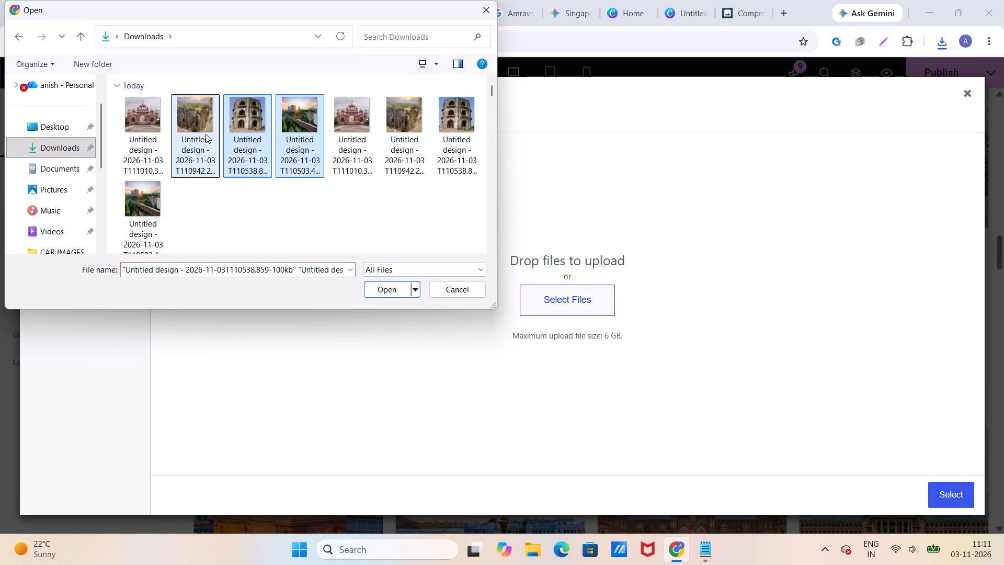
pyautogui.keyDown('ctrl'); pyautogui.click(160, 135); pyautogui.keyUp('ctrl')
pyautogui.click(377, 290)
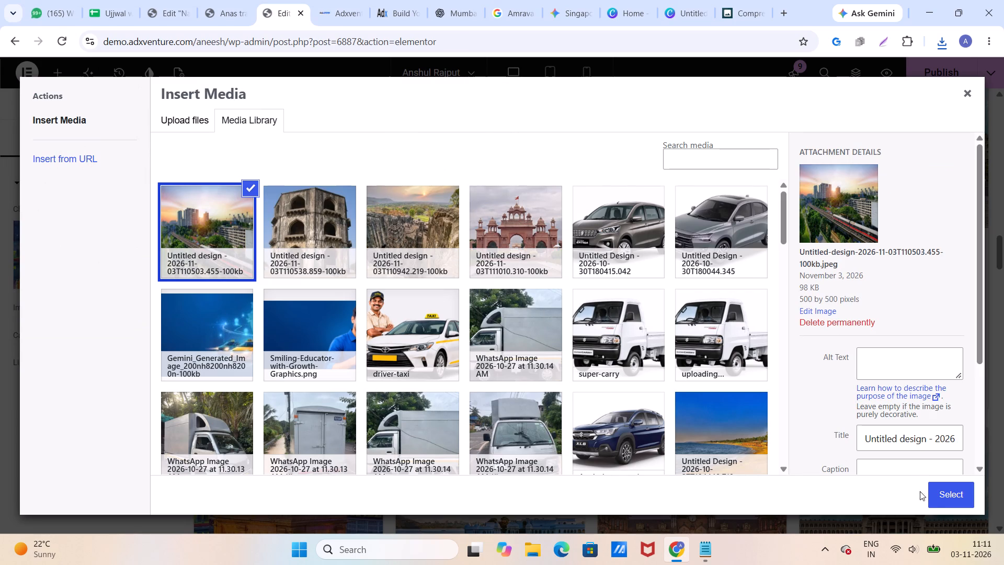
pyautogui.click(935, 494)
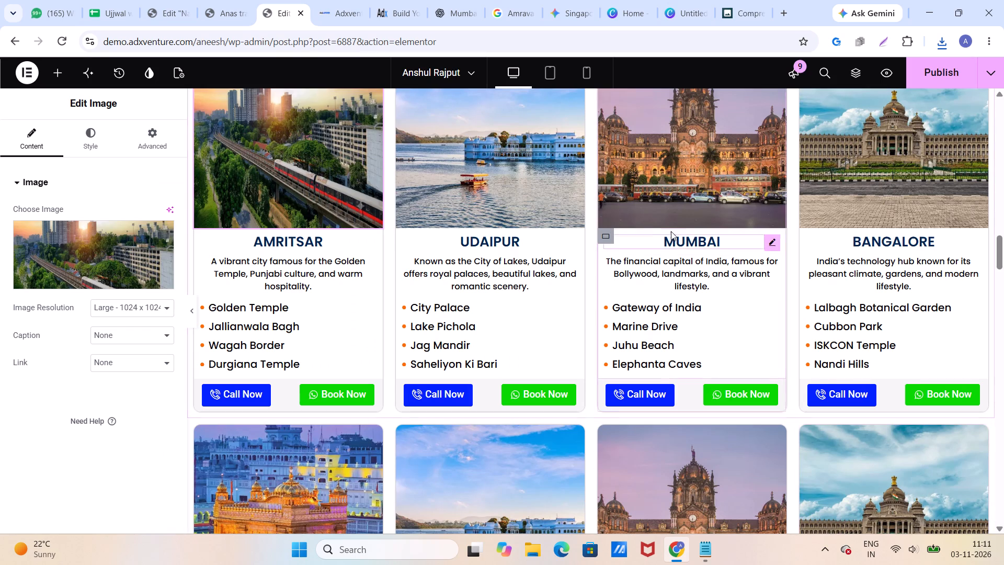
# Replace the image on the Udaipur card in the top Our Services row with the uploaded stone tower image.
pyautogui.scroll(4, 459, 316)
pyautogui.scroll(-2, 459, 316)
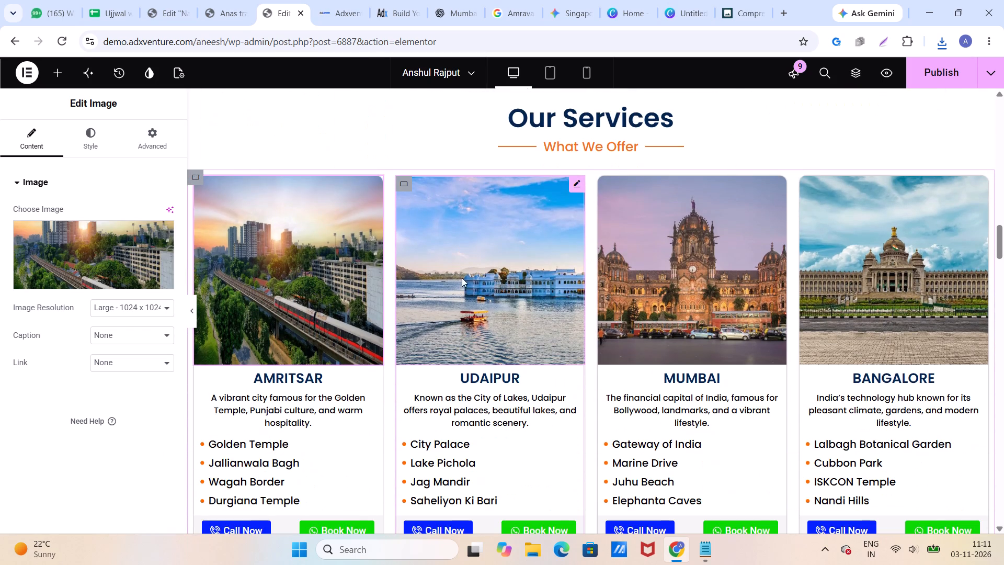
pyautogui.click(475, 267)
pyautogui.click(63, 237)
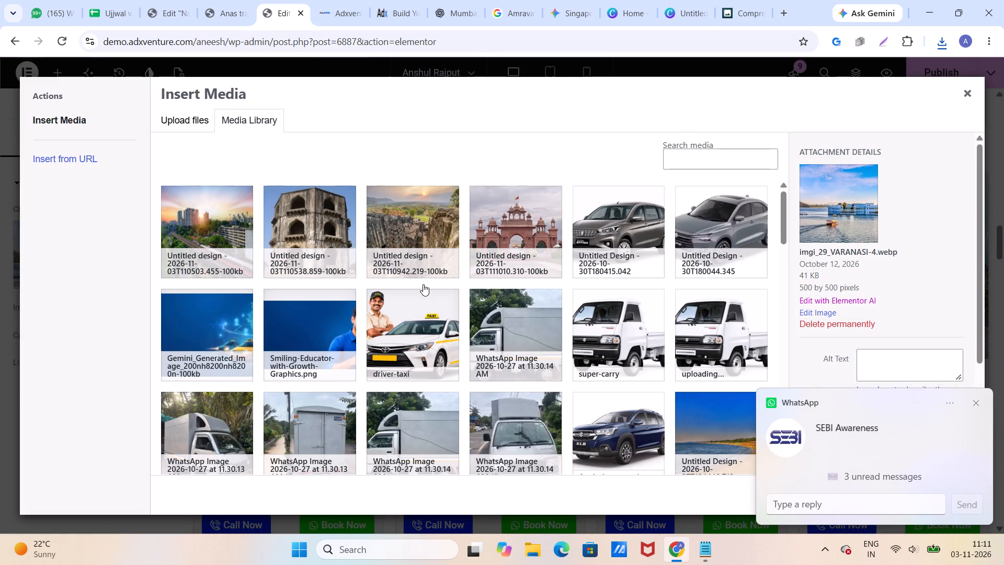
pyautogui.click(313, 242)
pyautogui.click(976, 402)
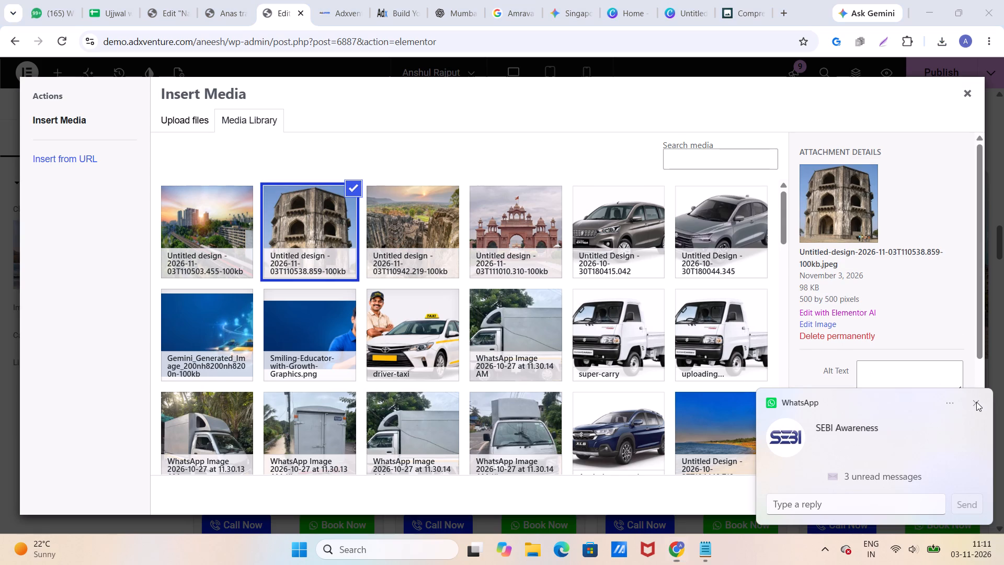
pyautogui.click(947, 489)
# Replace the image on the Mumbai card in the top Our Services row with the uploaded rock-cut temple image.
pyautogui.click(638, 286)
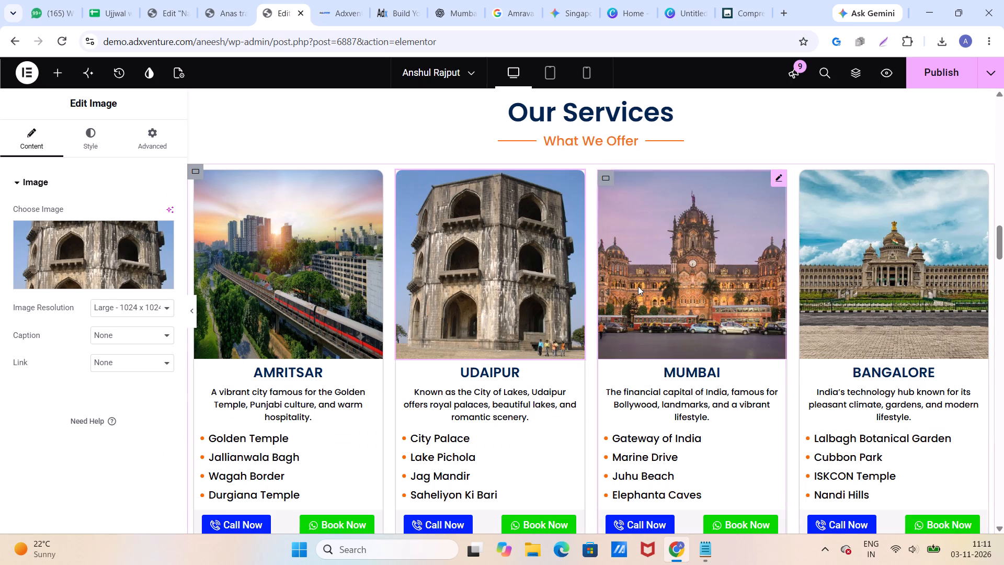
pyautogui.click(147, 247)
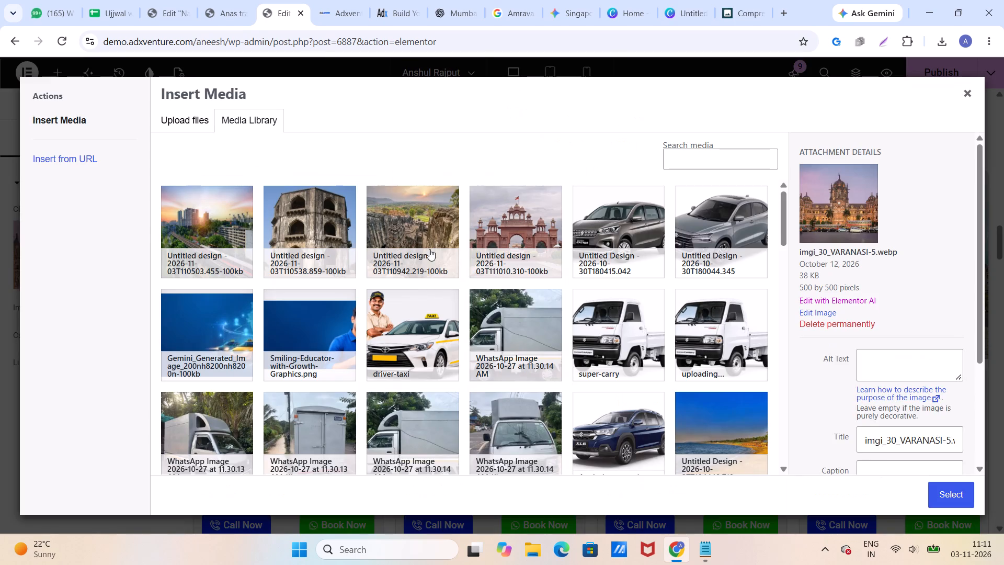
pyautogui.click(423, 247)
pyautogui.click(955, 498)
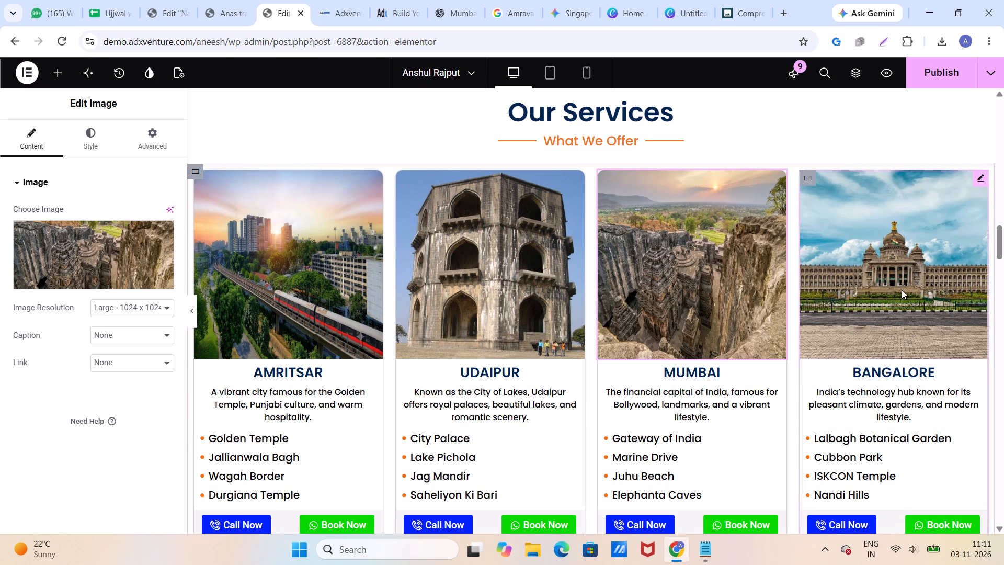
# Replace the image on the Bangalore card in the top Our Services row with the uploaded gateway image.
pyautogui.click(902, 290)
pyautogui.click(138, 247)
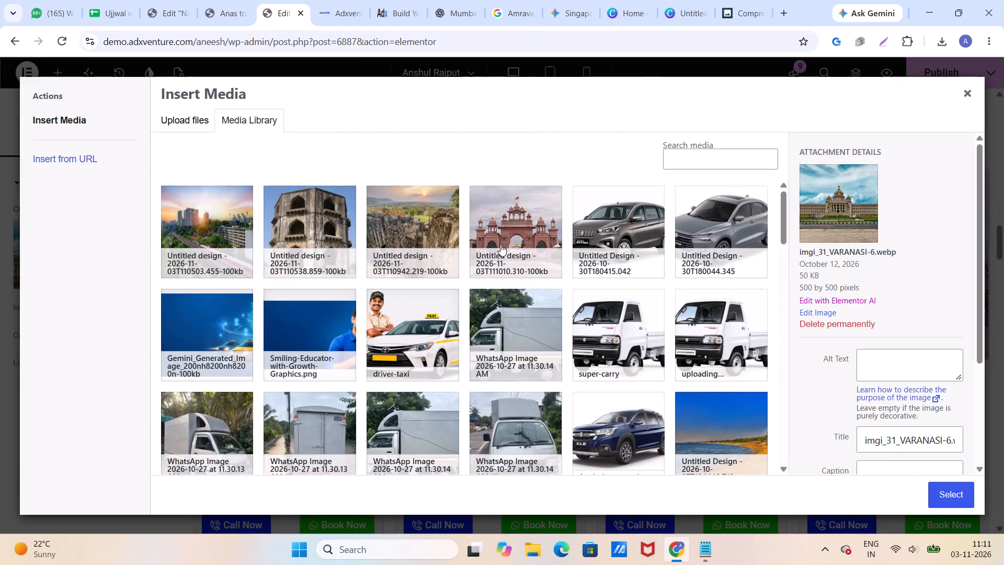
pyautogui.click(500, 244)
pyautogui.click(938, 492)
# Publish the page with the four replaced card images.
pyautogui.scroll(-3, 576, 326)
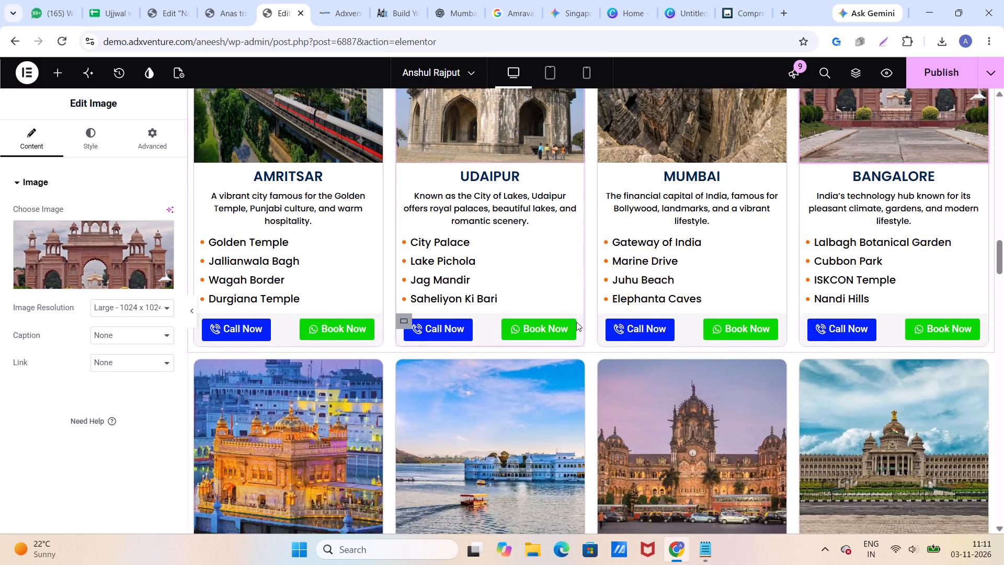
pyautogui.scroll(2, 578, 317)
pyautogui.click(929, 81)
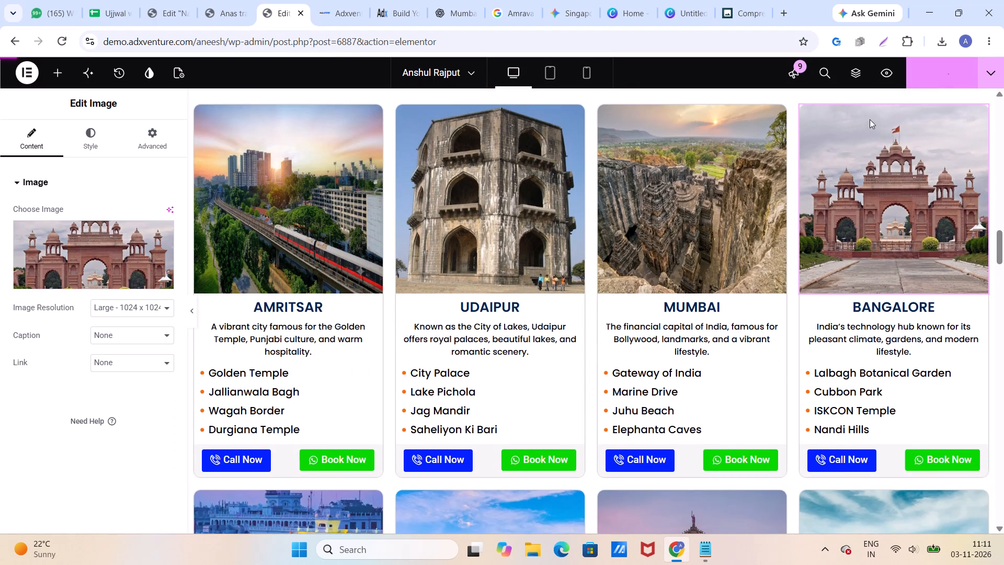
# Capture a screenshot of the top row of Our Services cards, including their images, names, descriptions and place lists.
pyautogui.scroll(3, 686, 219)
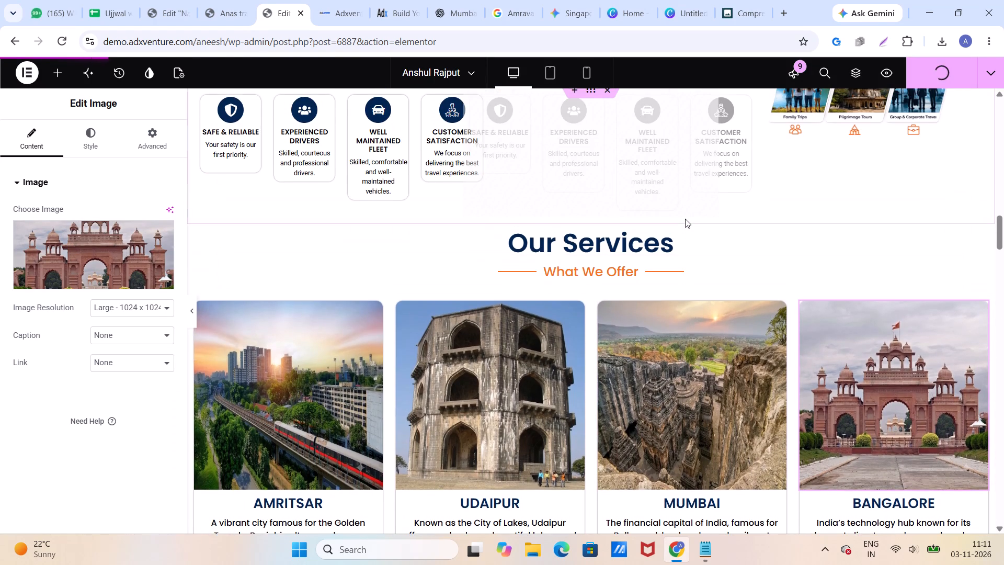
pyautogui.scroll(-3, 685, 219)
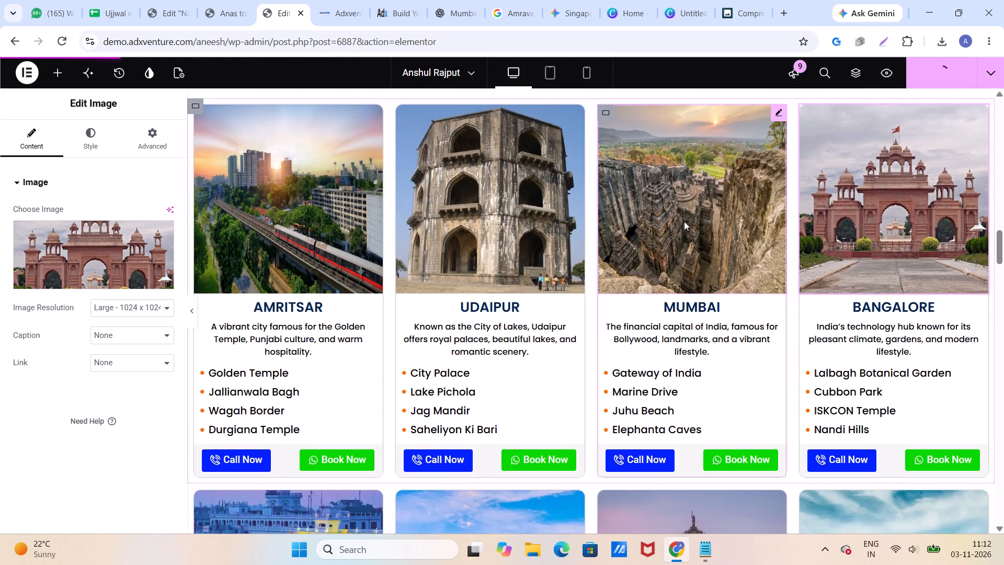
pyautogui.scroll(1, 684, 221)
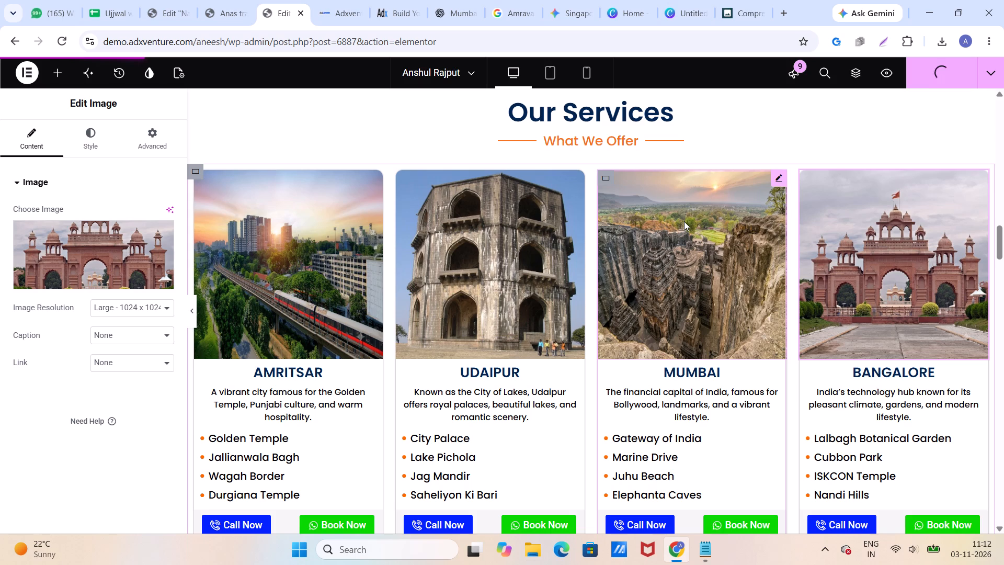
pyautogui.press('Print')
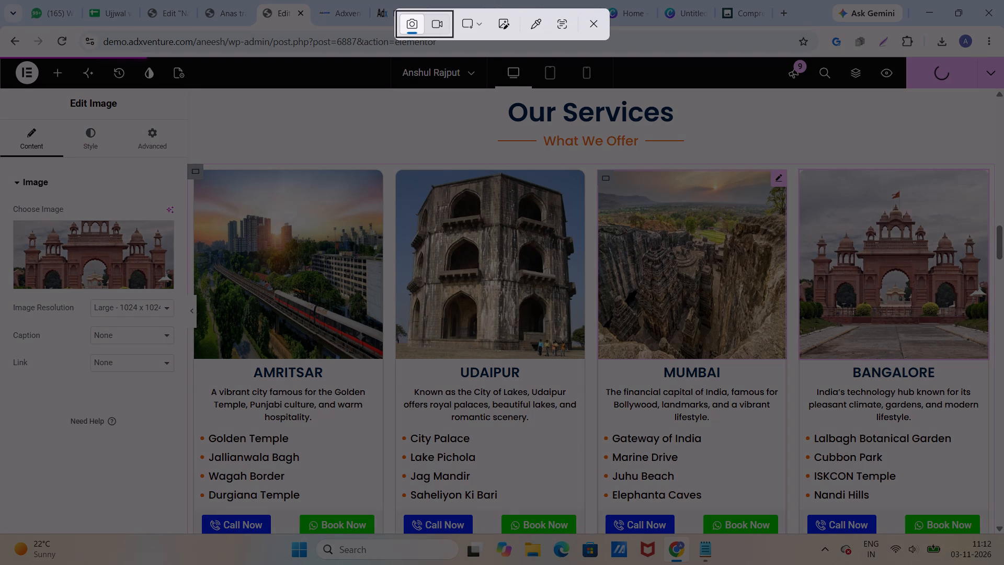
pyautogui.moveTo(184, 154); pyautogui.dragTo(1001, 535)
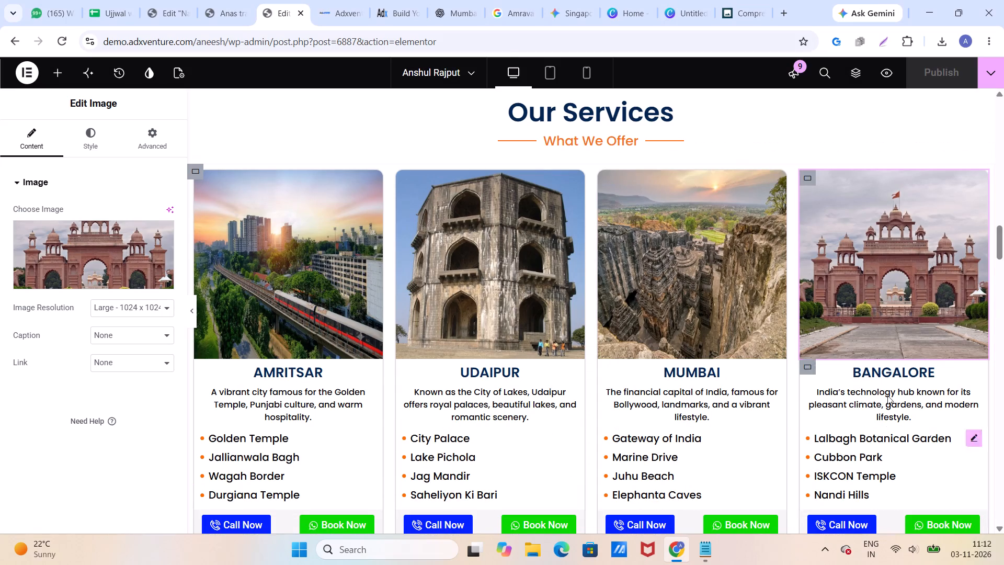
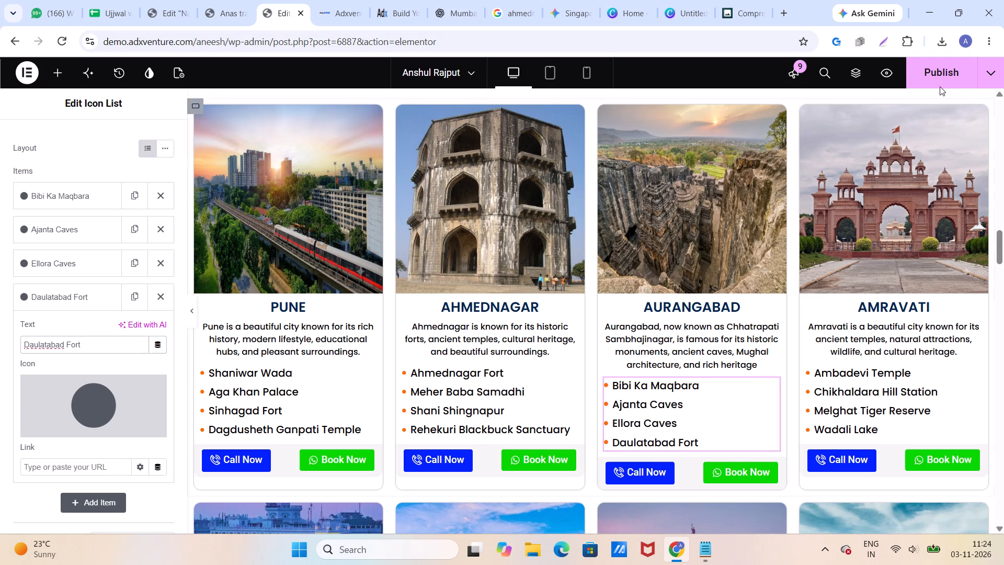
# Publish the page with the updated Aurangabad card description and attractions list.
pyautogui.click(933, 77)
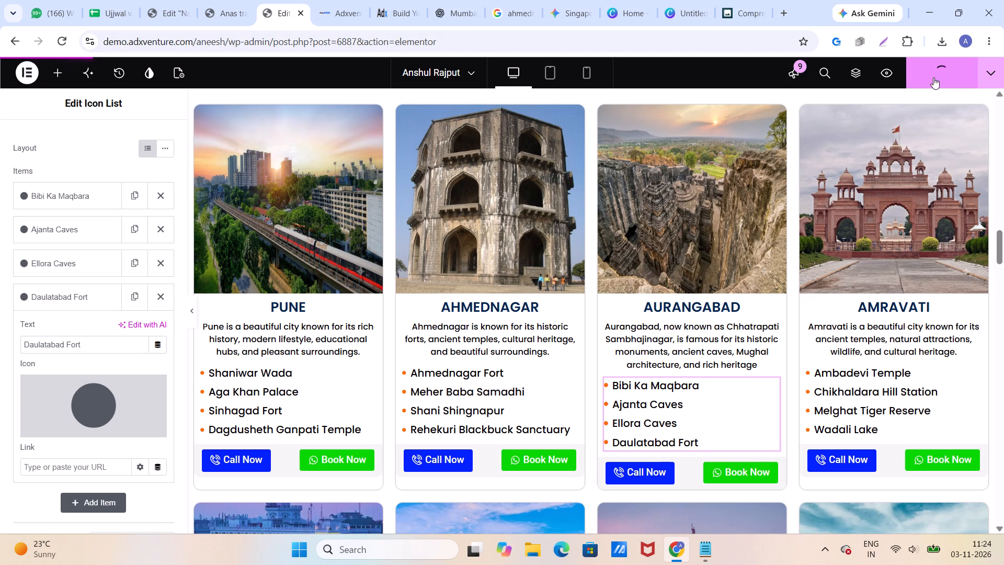
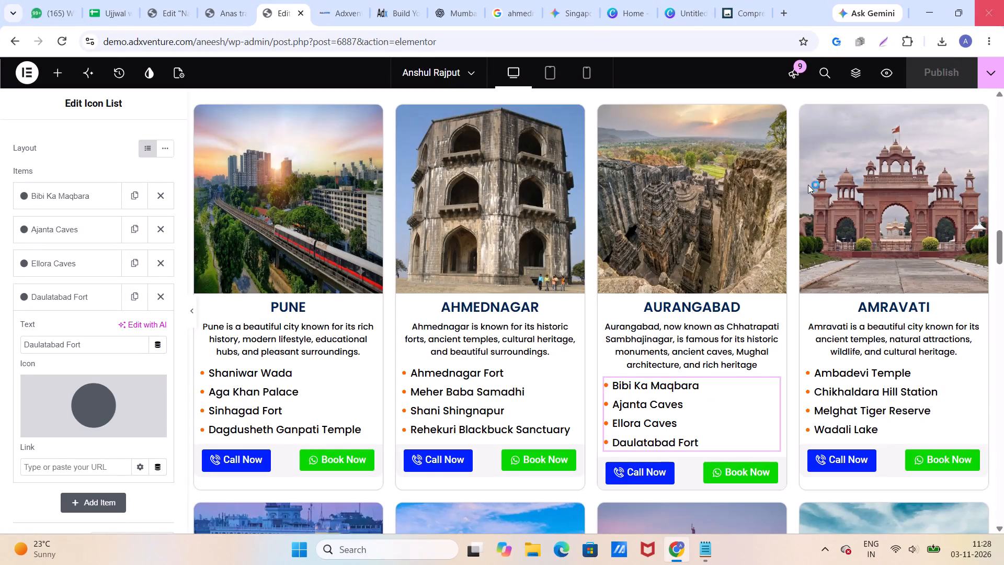
# Review the page from the city cards through to the footer and back up to the Our Services section.
pyautogui.scroll(-11, 579, 337)
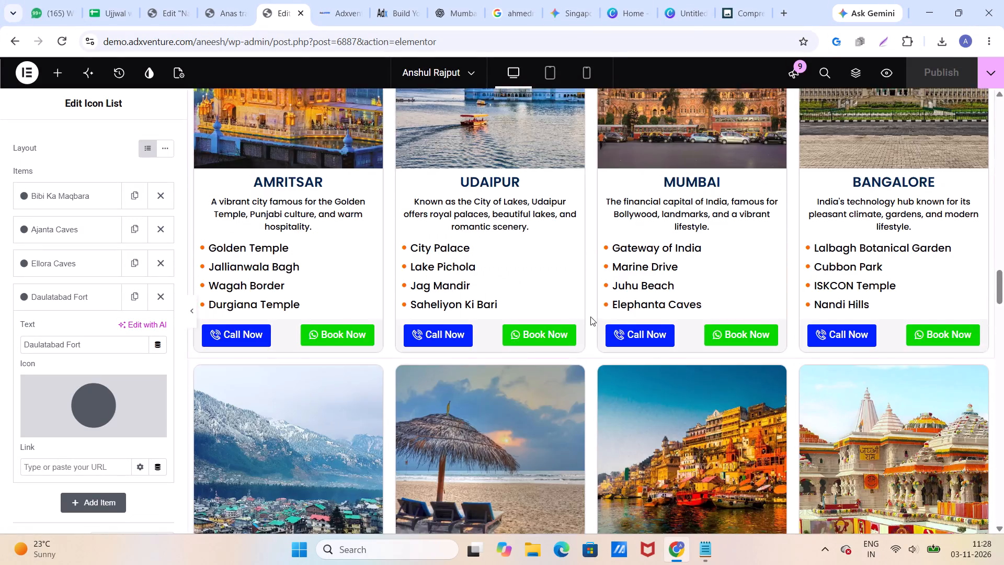
pyautogui.scroll(-11, 590, 317)
pyautogui.scroll(1, 592, 310)
pyautogui.scroll(-20, 592, 310)
pyautogui.scroll(-3, 592, 310)
pyautogui.scroll(1, 610, 289)
pyautogui.scroll(-9, 610, 289)
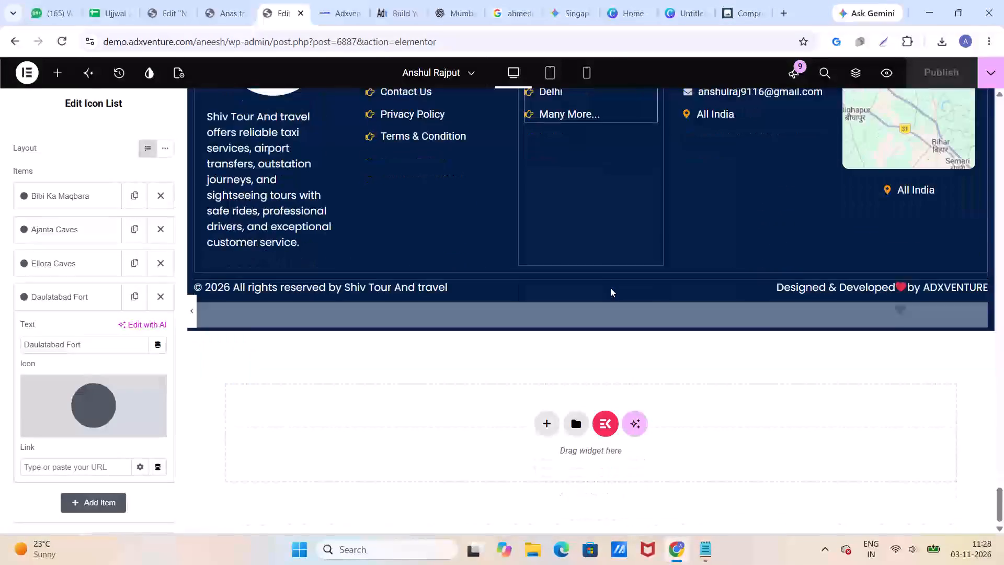
pyautogui.scroll(-8, 610, 288)
pyautogui.scroll(1, 612, 289)
pyautogui.scroll(-1, 612, 289)
pyautogui.scroll(20, 612, 289)
pyautogui.scroll(20, 612, 289)
pyautogui.scroll(3, 612, 289)
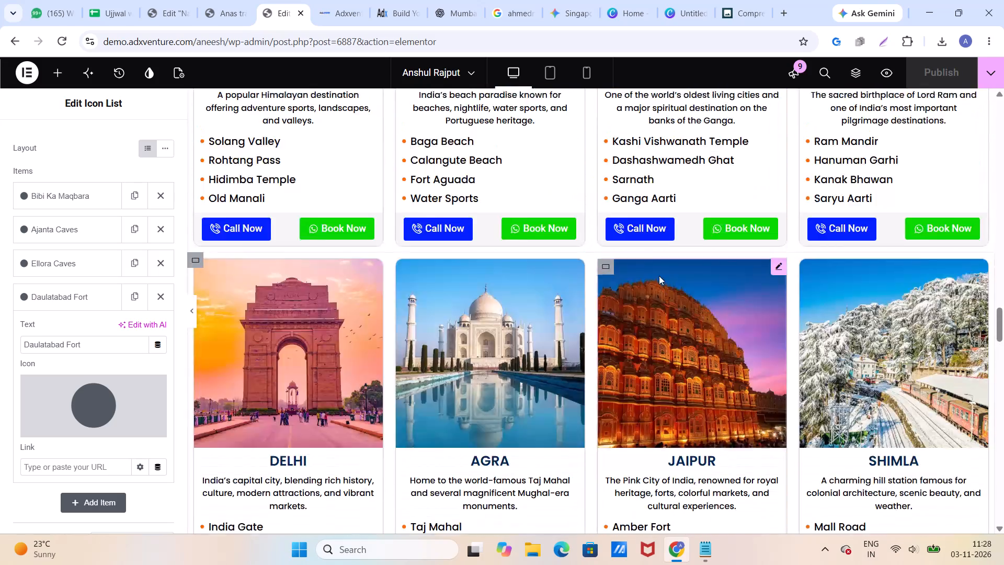
pyautogui.scroll(1, 659, 276)
pyautogui.scroll(-1, 659, 276)
pyautogui.scroll(15, 659, 276)
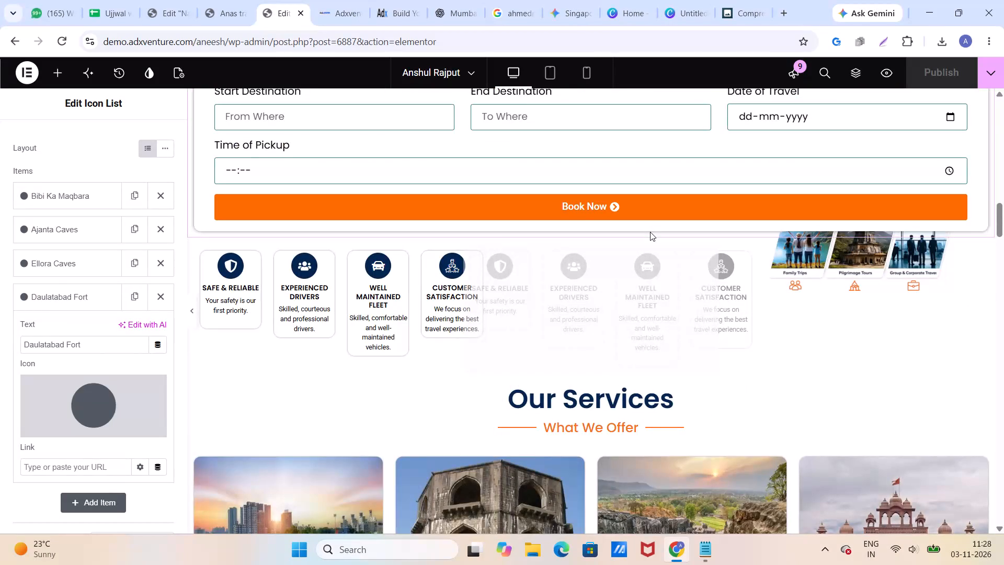
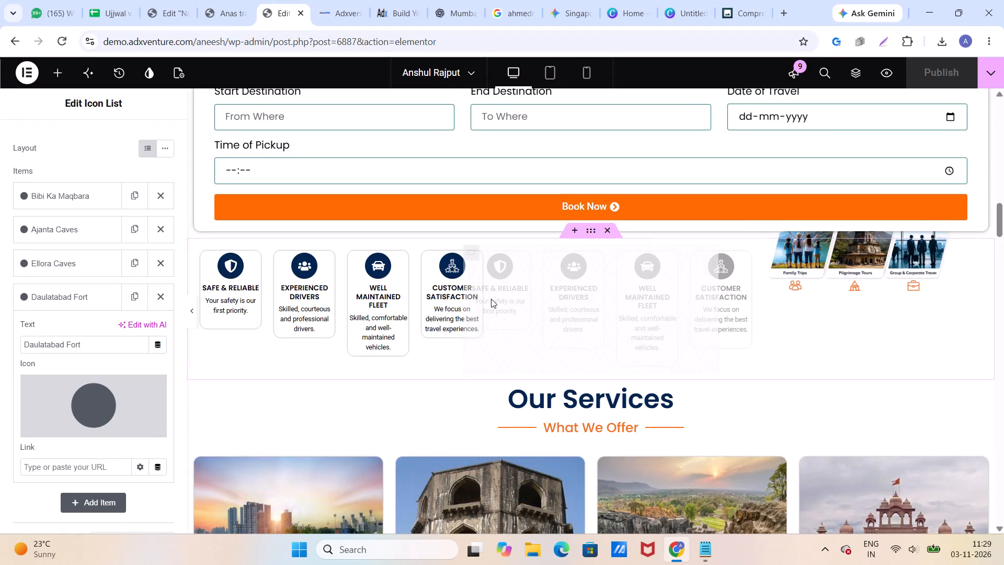
# Review the edited page from the header and booking form through all the Our Services destination cards.
pyautogui.scroll(-6, 433, 299)
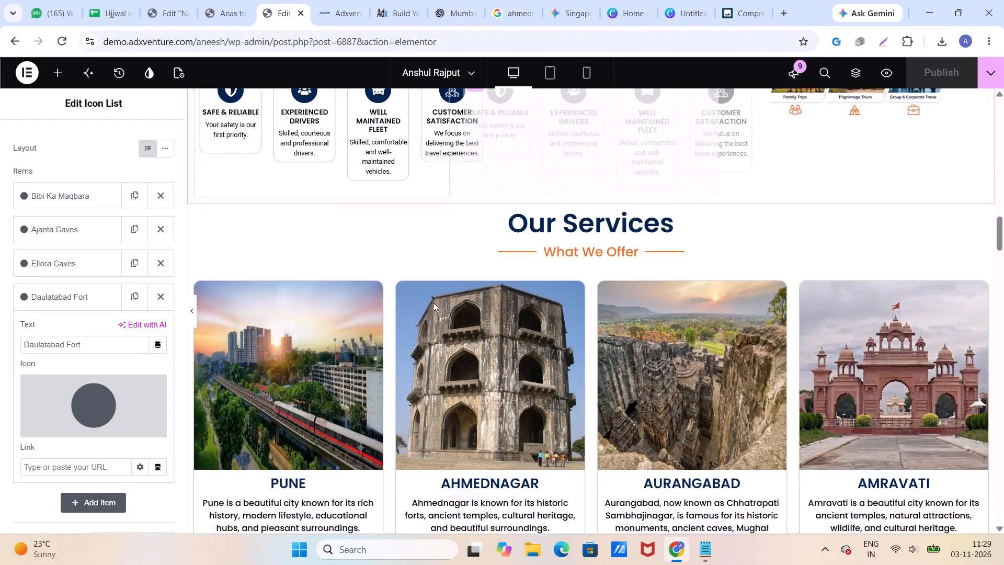
pyautogui.scroll(20, 435, 293)
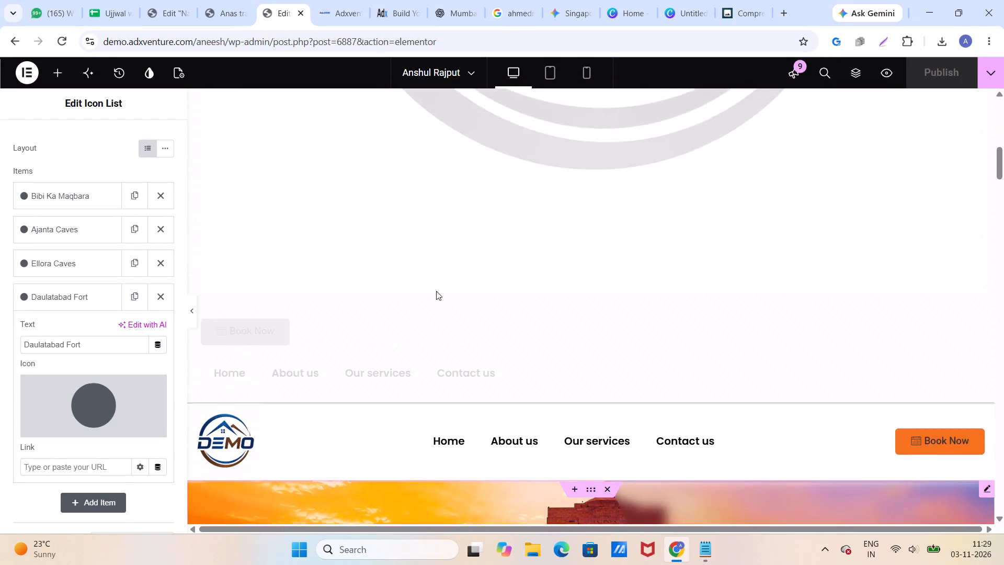
pyautogui.scroll(6, 436, 291)
pyautogui.scroll(-13, 448, 275)
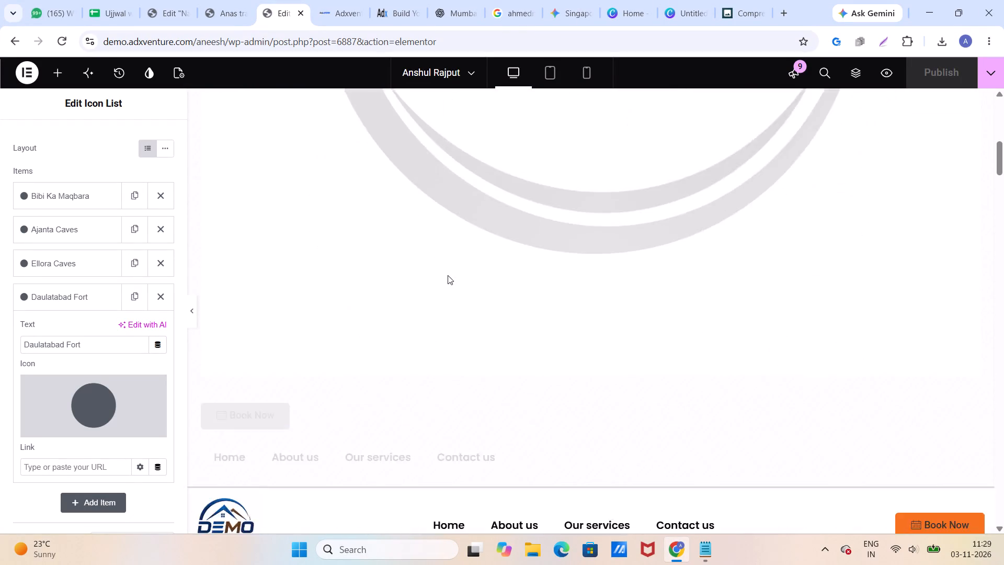
pyautogui.scroll(-6, 448, 275)
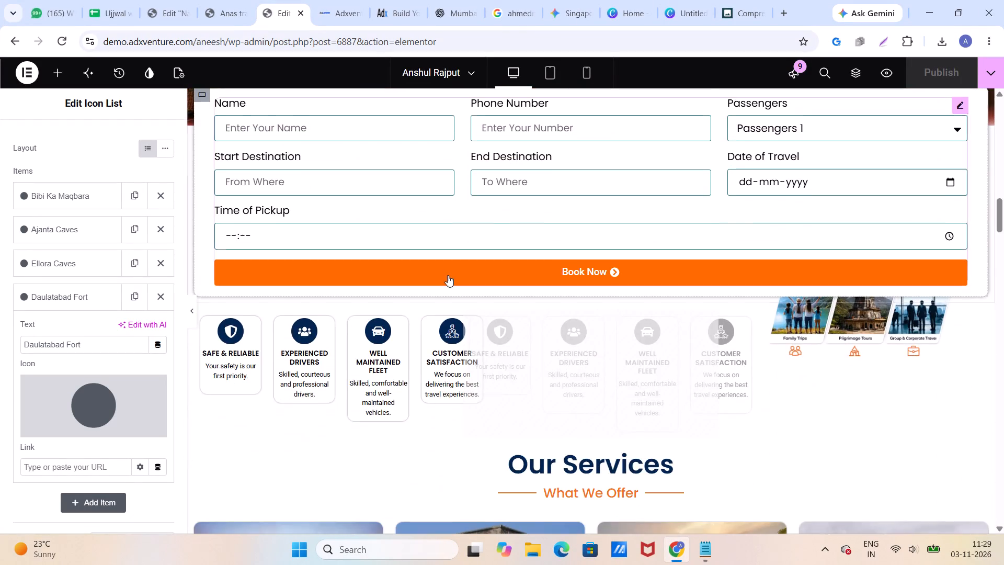
pyautogui.scroll(-12, 448, 275)
pyautogui.scroll(3, 448, 275)
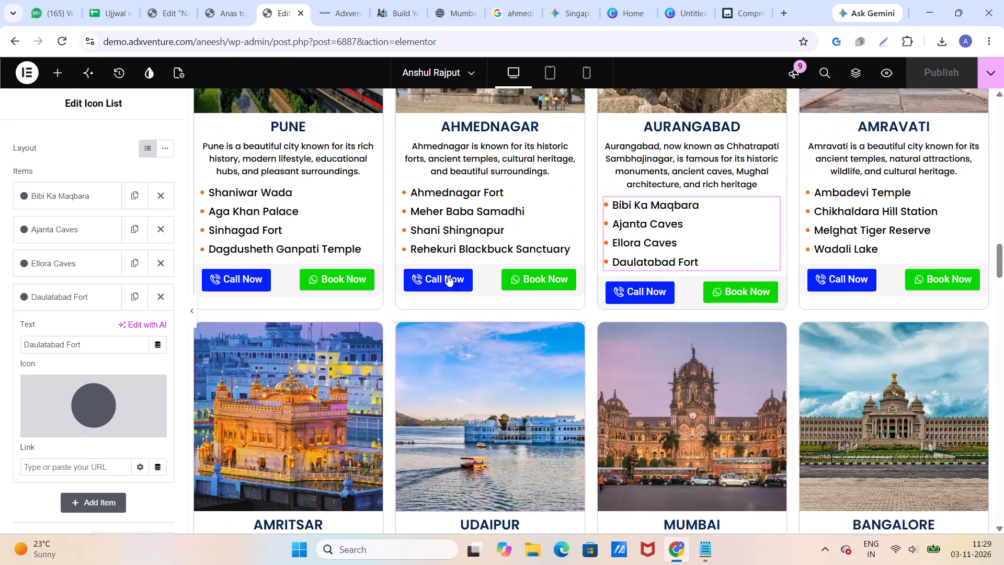
pyautogui.scroll(4, 448, 275)
pyautogui.scroll(-5, 448, 275)
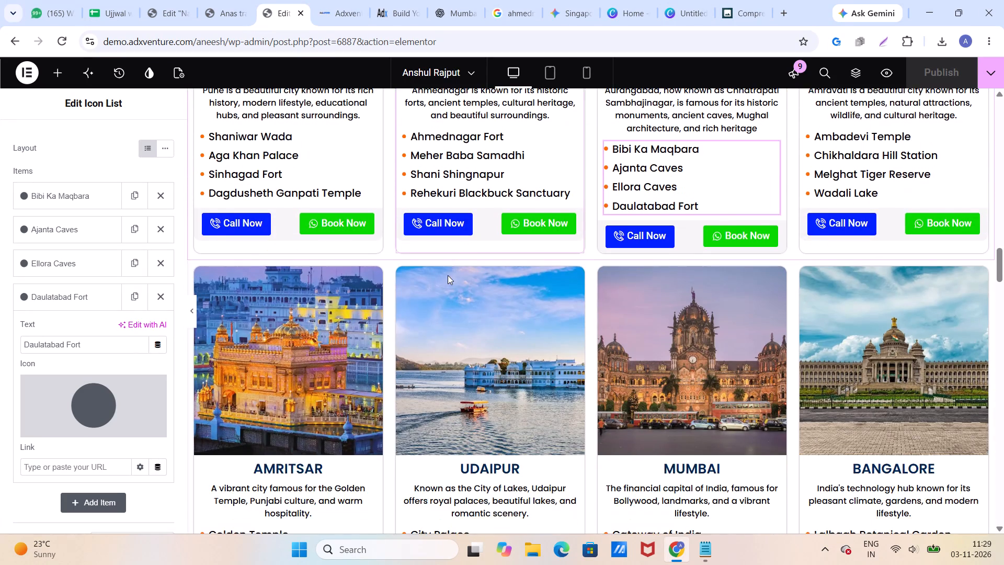
pyautogui.scroll(-9, 448, 275)
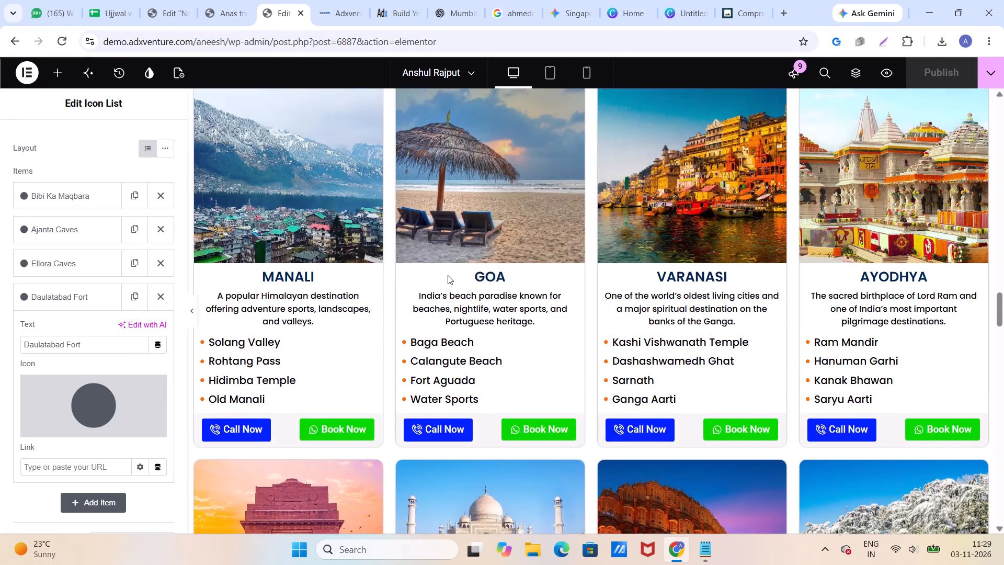
pyautogui.scroll(-3, 448, 275)
pyautogui.scroll(-11, 683, 184)
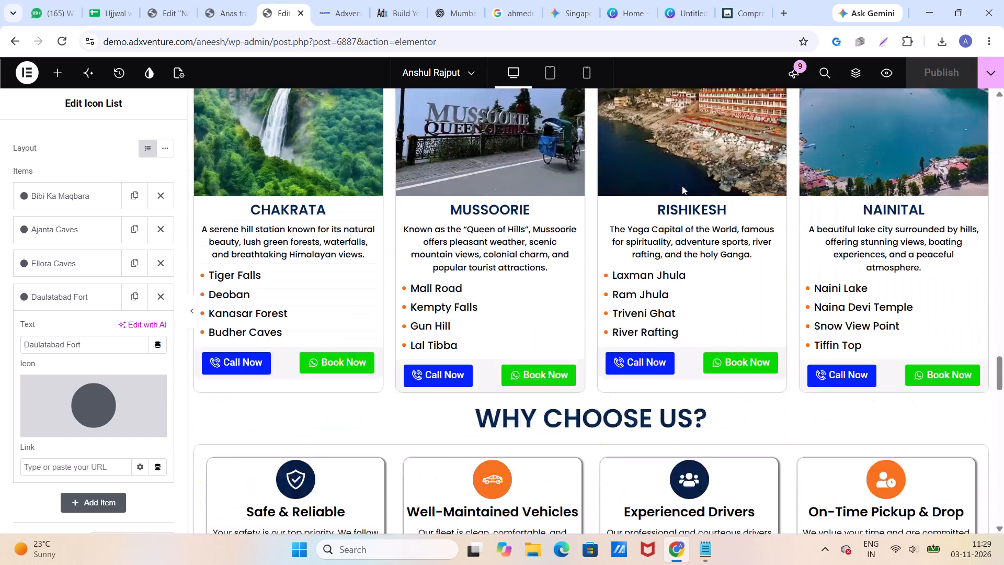
# Examine the sections below the destination cards and browse the Our Fleet carousel through to its last slides.
pyautogui.scroll(-6, 682, 186)
pyautogui.scroll(4, 682, 186)
pyautogui.scroll(-5, 682, 186)
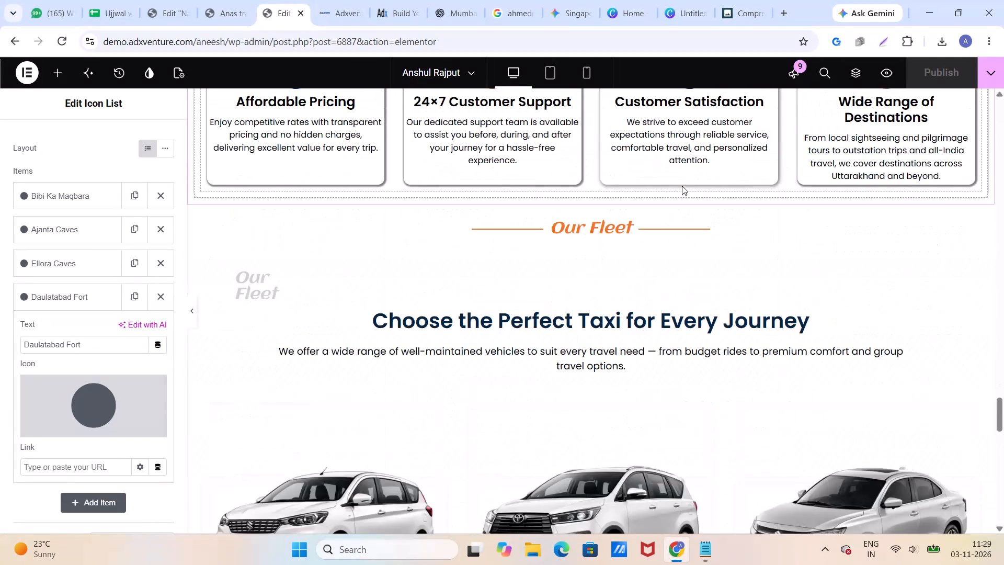
pyautogui.scroll(-1, 682, 186)
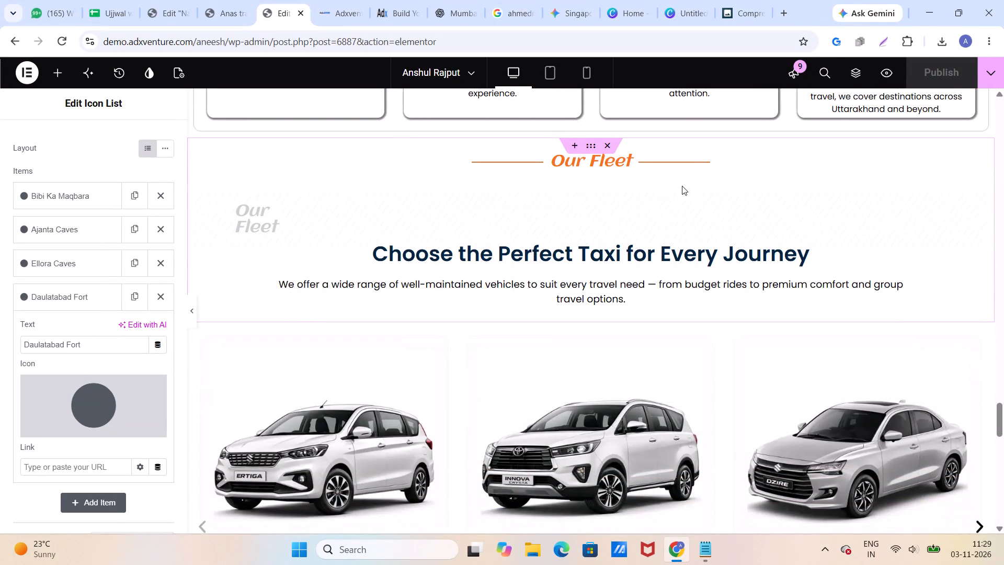
pyautogui.scroll(-4, 682, 186)
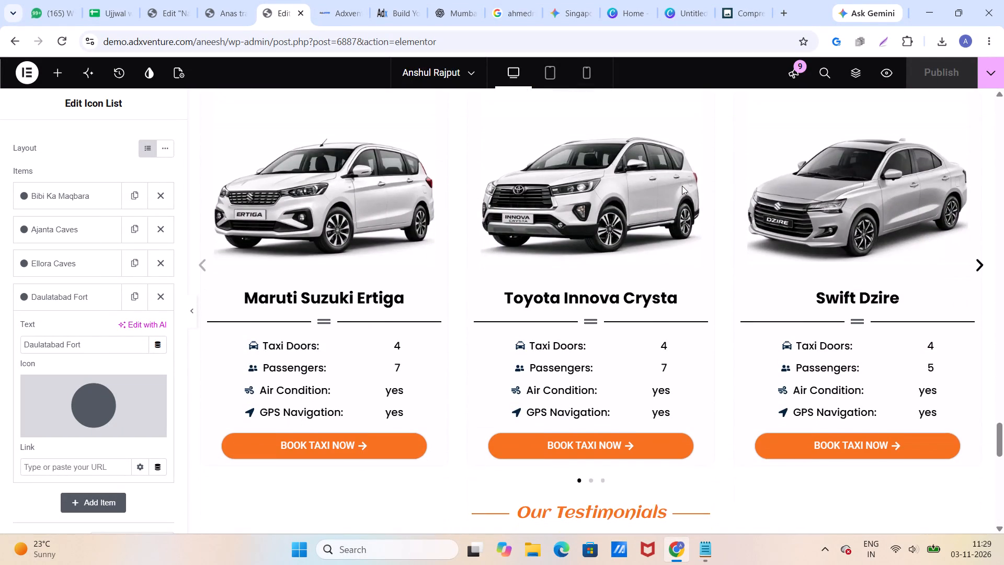
pyautogui.scroll(-1, 682, 186)
pyautogui.click(978, 200)
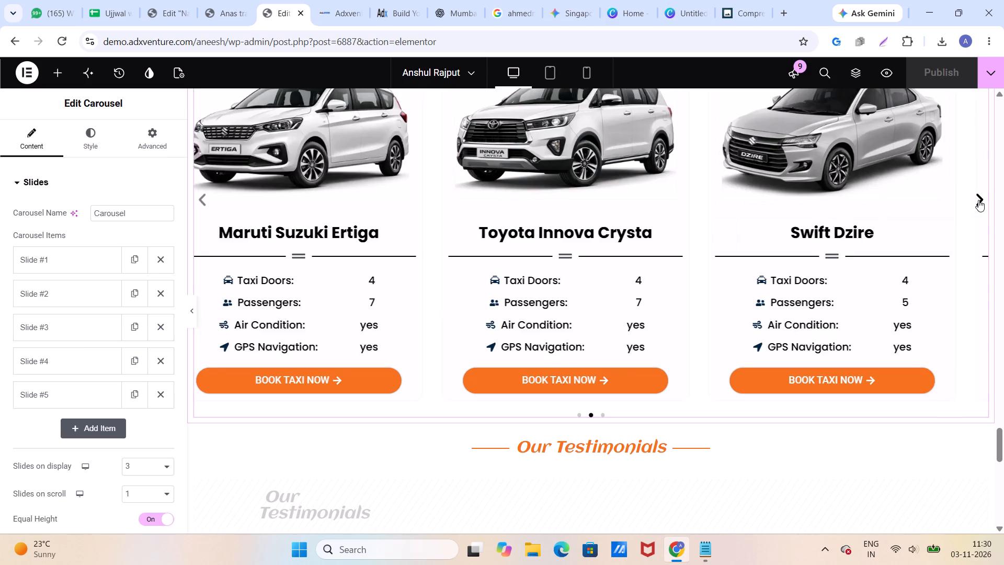
pyautogui.click(978, 200)
pyautogui.click(978, 200)
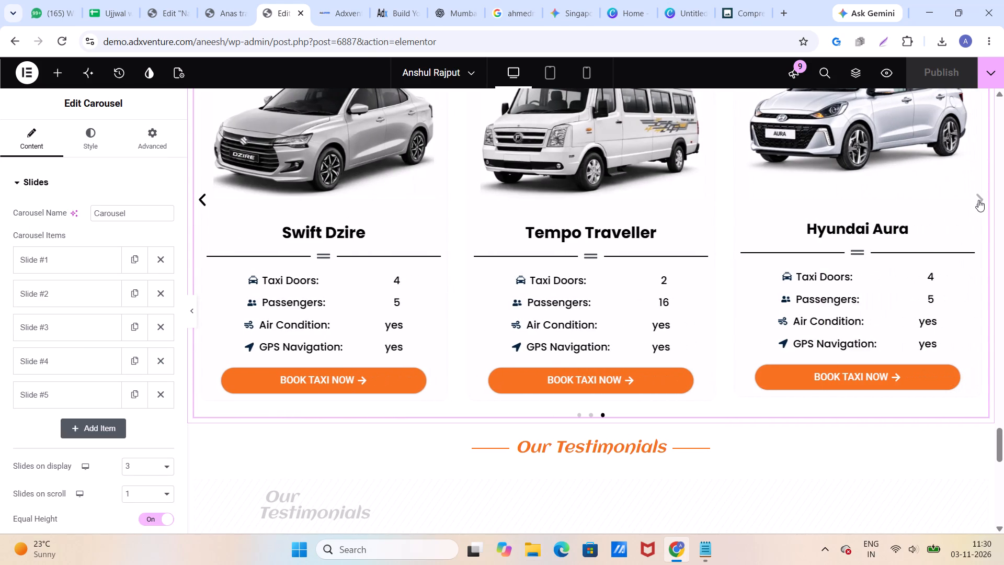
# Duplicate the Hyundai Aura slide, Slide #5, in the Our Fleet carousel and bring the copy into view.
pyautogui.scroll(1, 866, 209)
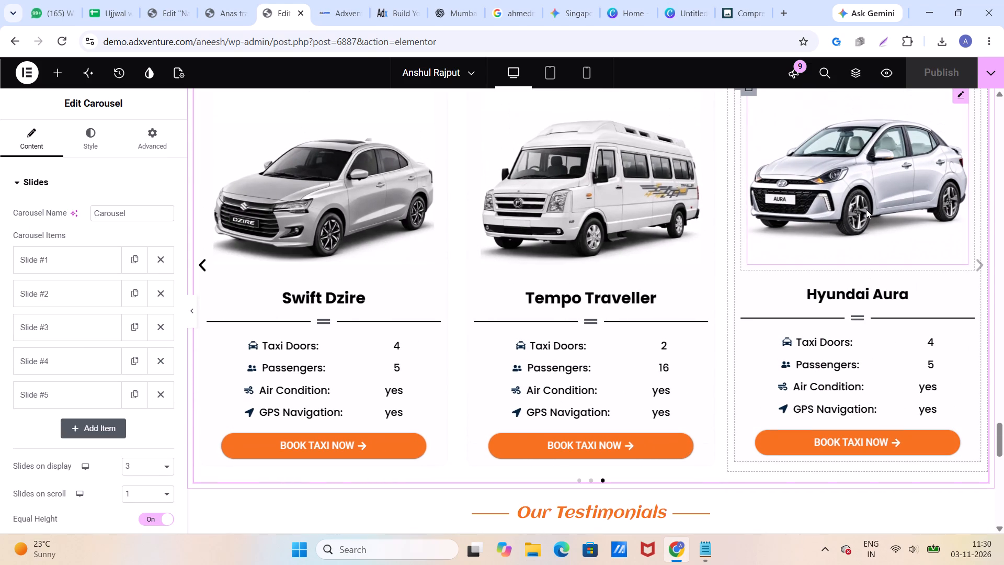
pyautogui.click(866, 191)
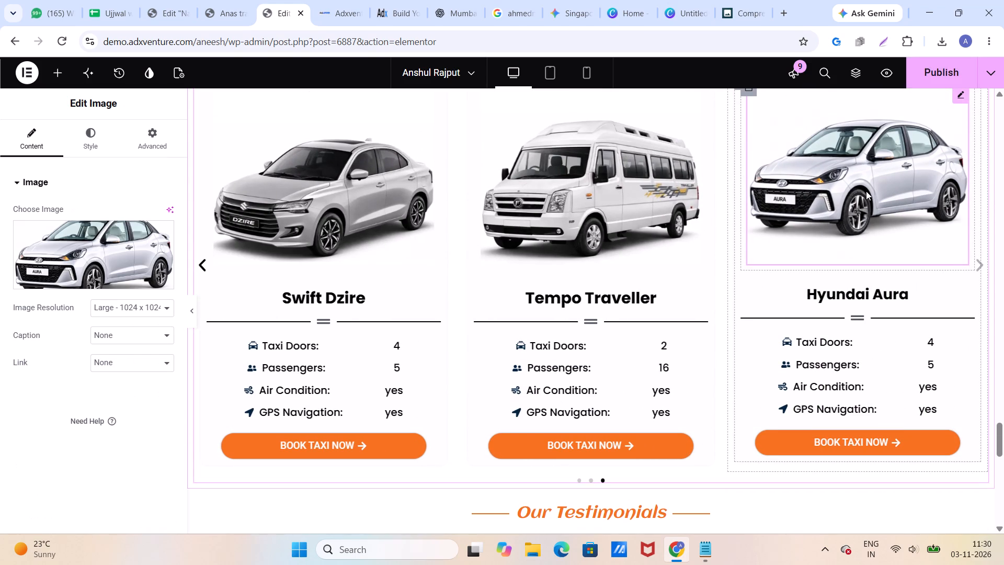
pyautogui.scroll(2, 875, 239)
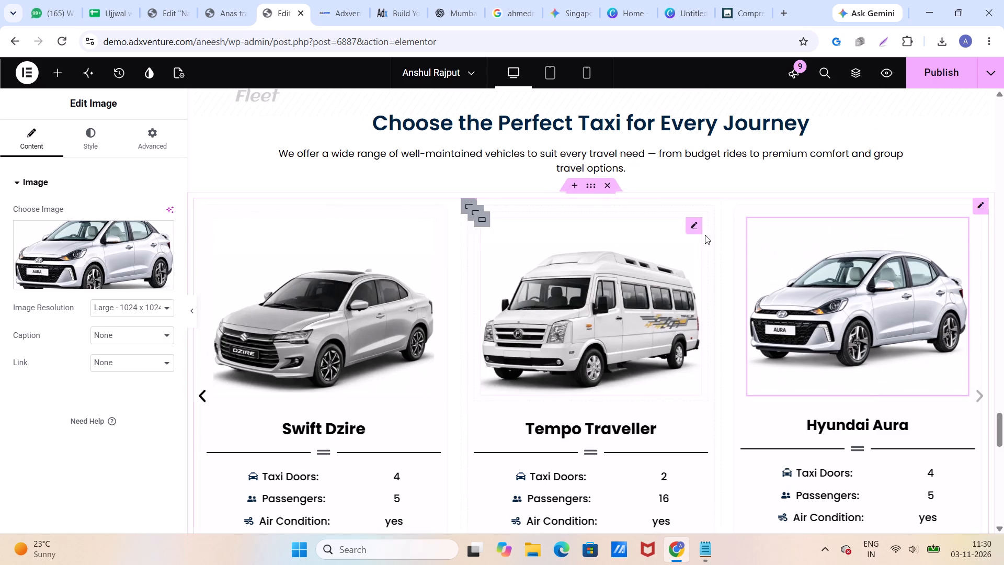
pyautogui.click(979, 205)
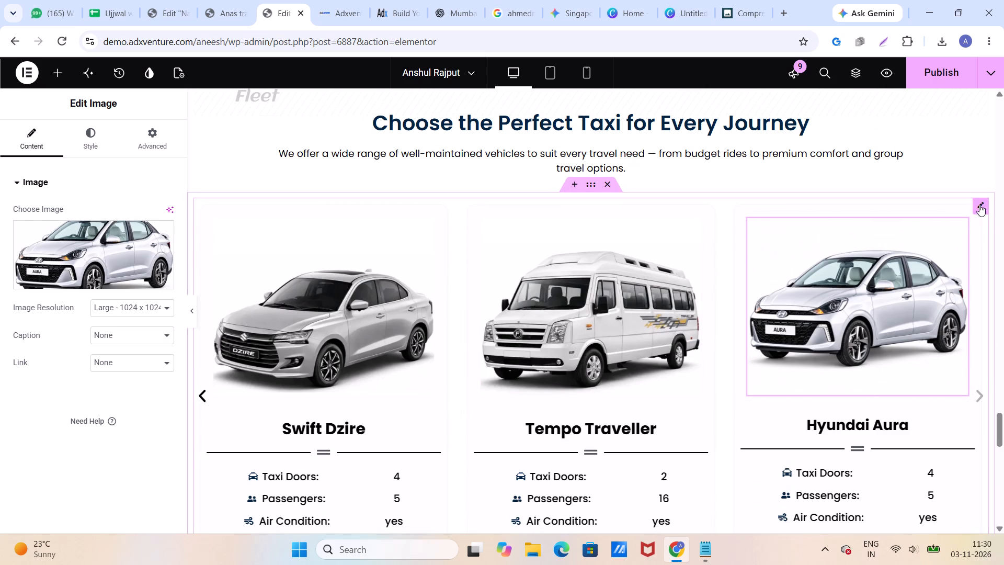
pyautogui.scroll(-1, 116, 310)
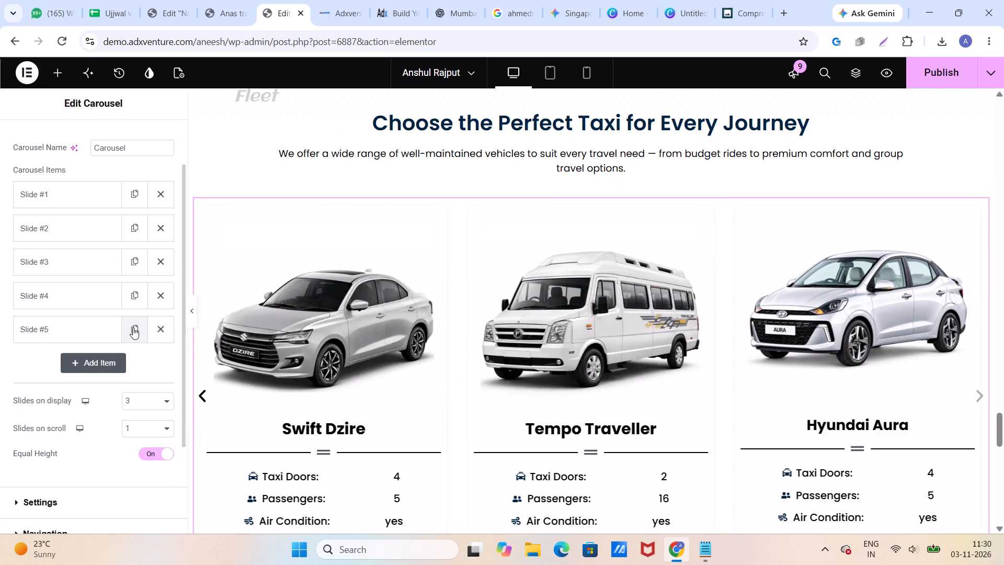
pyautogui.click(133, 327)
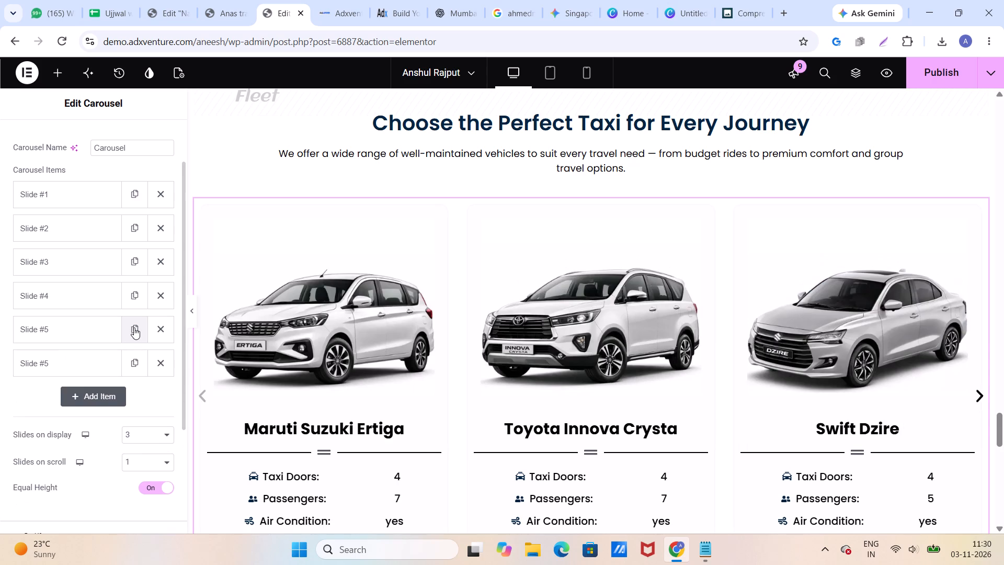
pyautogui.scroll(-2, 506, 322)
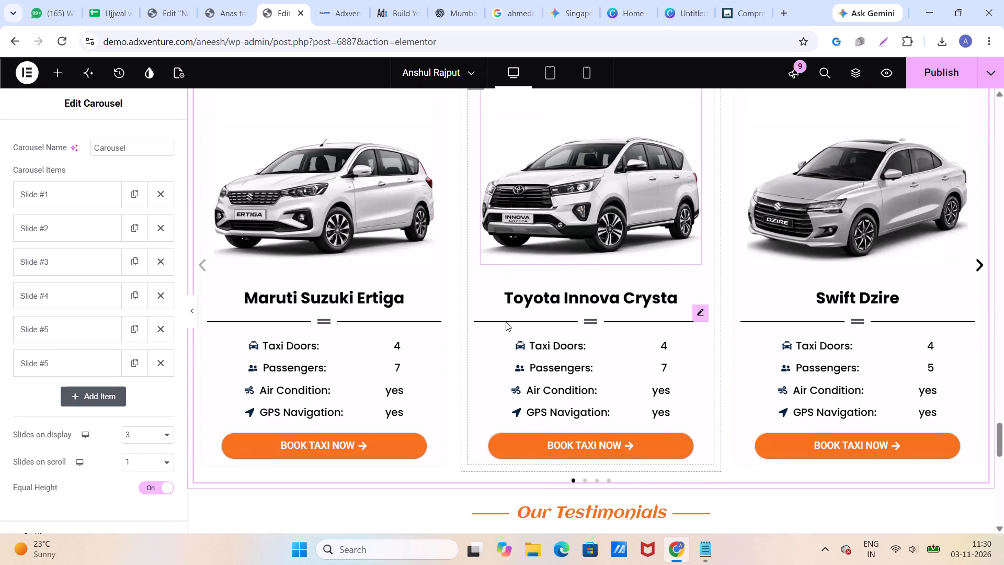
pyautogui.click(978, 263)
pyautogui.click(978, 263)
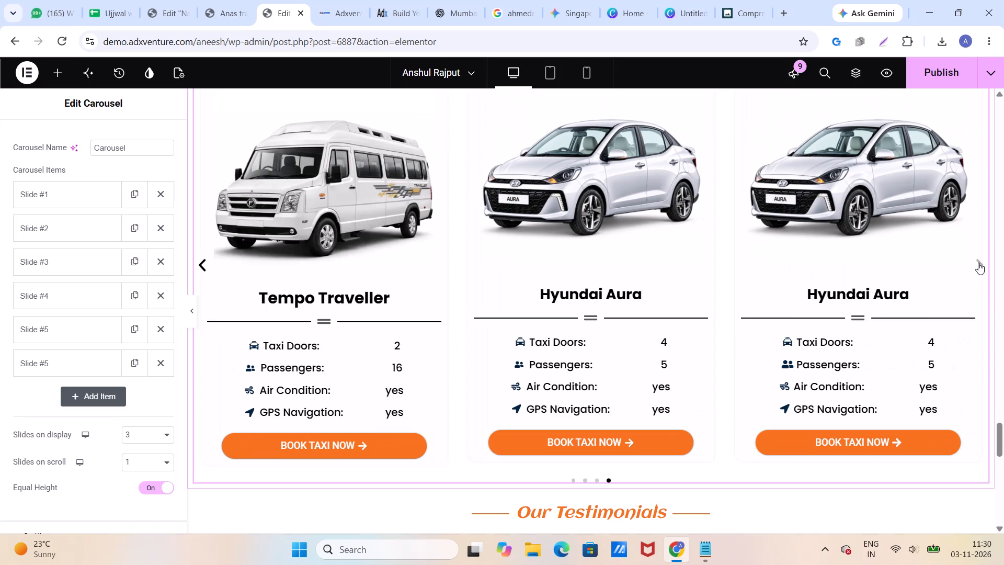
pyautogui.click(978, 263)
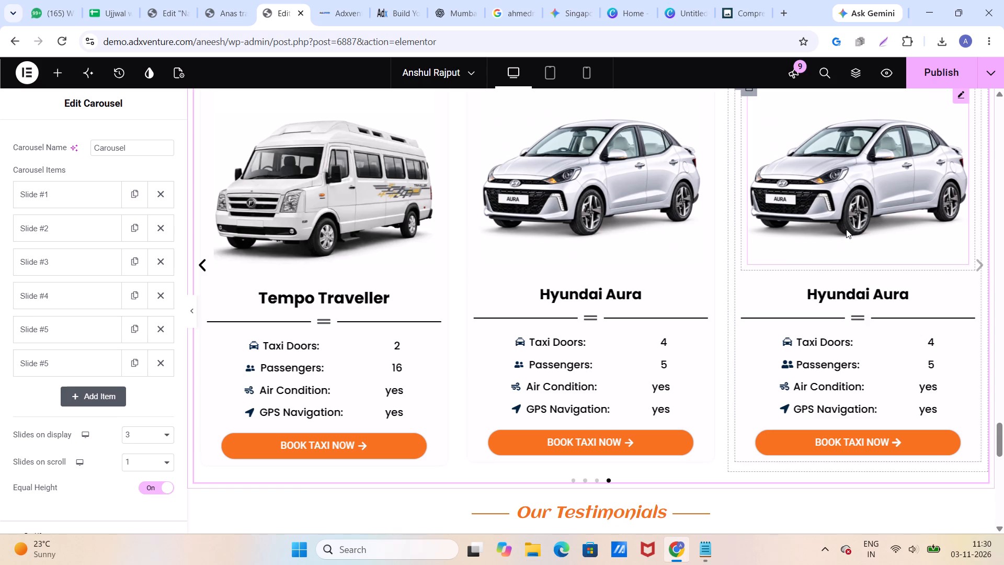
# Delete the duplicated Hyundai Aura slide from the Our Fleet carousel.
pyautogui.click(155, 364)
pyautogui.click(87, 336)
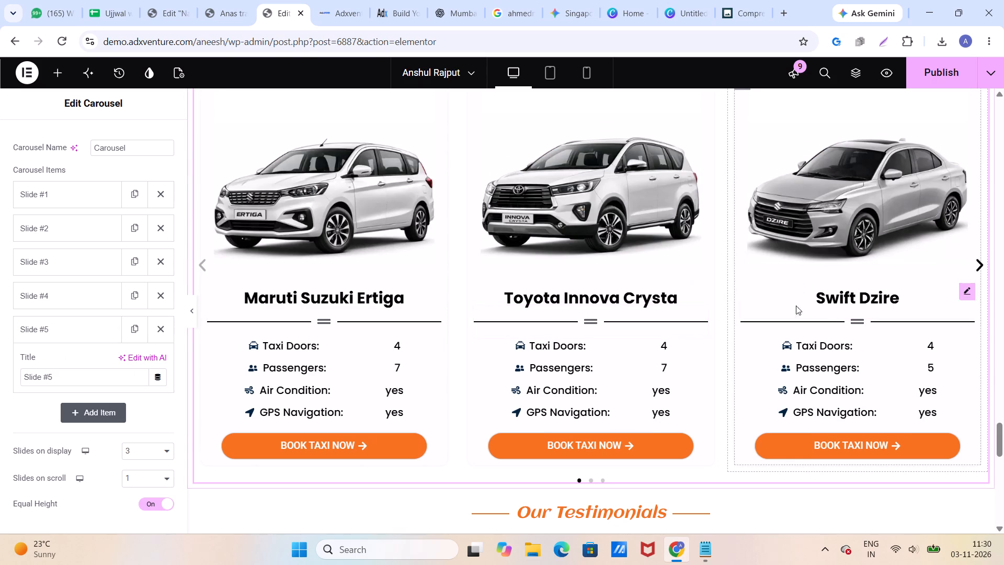
# Check the Tempo Traveller slide's image in the media library without replacing it.
pyautogui.click(975, 264)
pyautogui.click(975, 264)
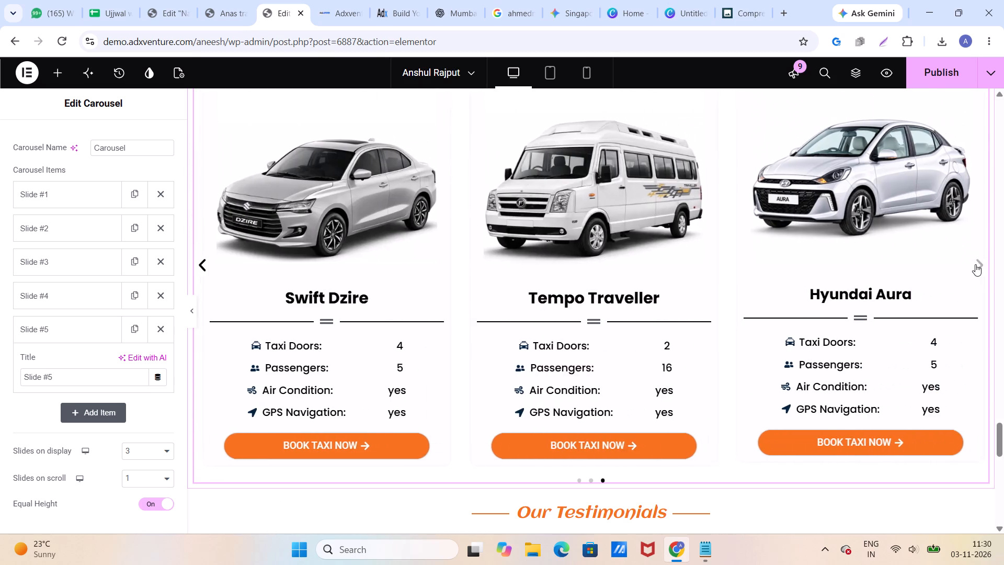
pyautogui.click(841, 216)
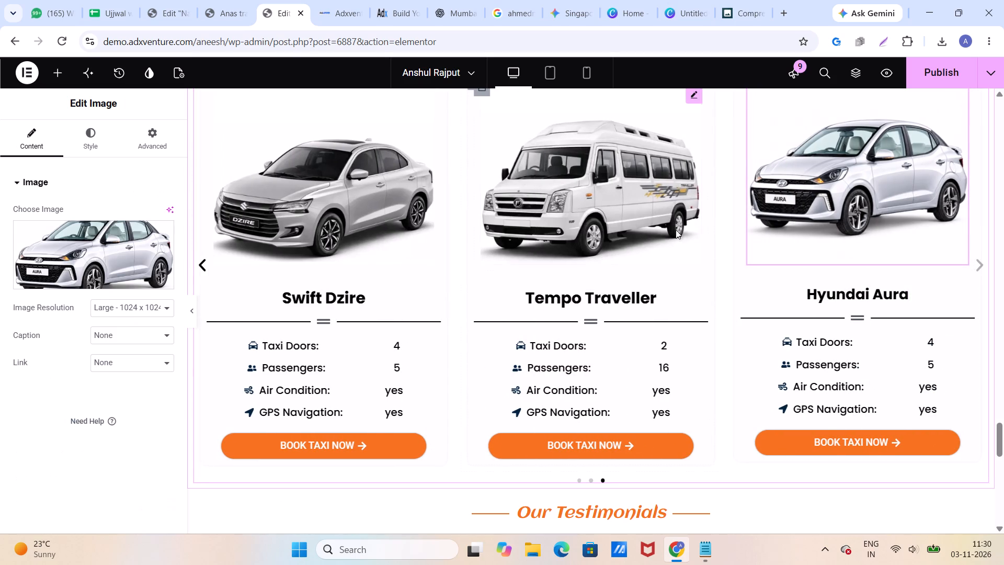
pyautogui.click(632, 223)
pyautogui.click(65, 256)
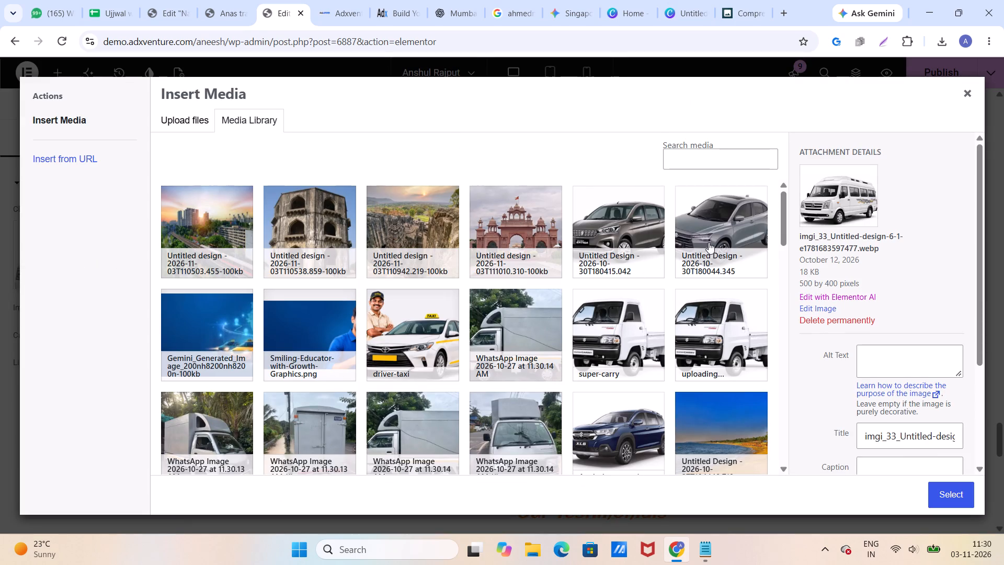
pyautogui.click(972, 97)
# Search Google Images for "Bus" in a new tab and open the yellow Eicher school bus picture.
pyautogui.click(778, 18)
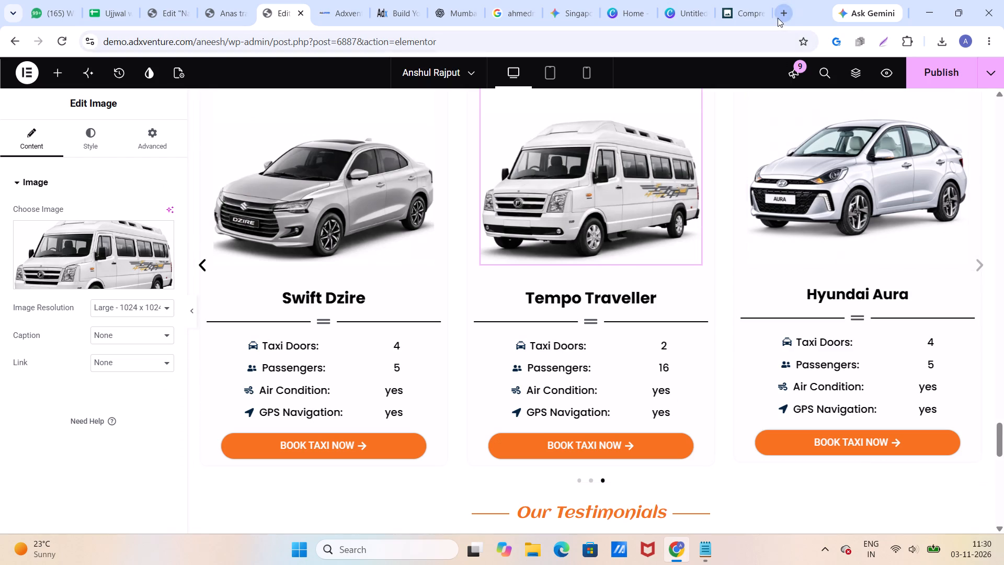
pyautogui.click(630, 48)
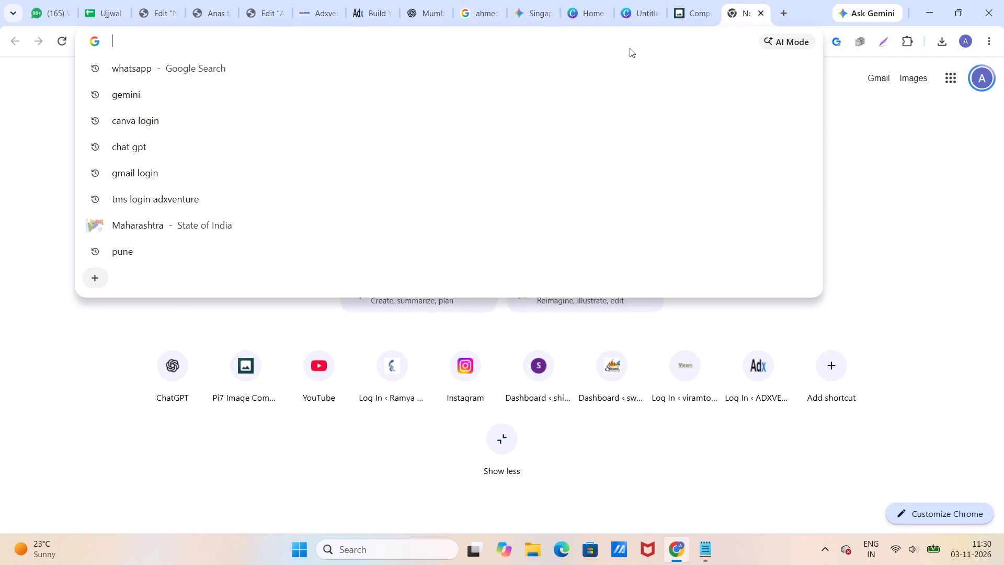
pyautogui.write('Bus')
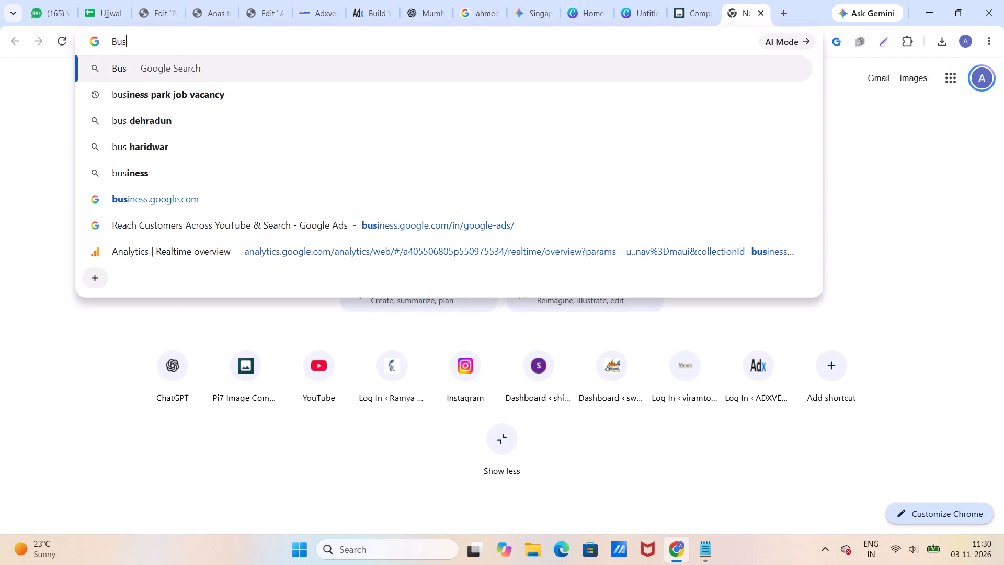
pyautogui.press('Return')
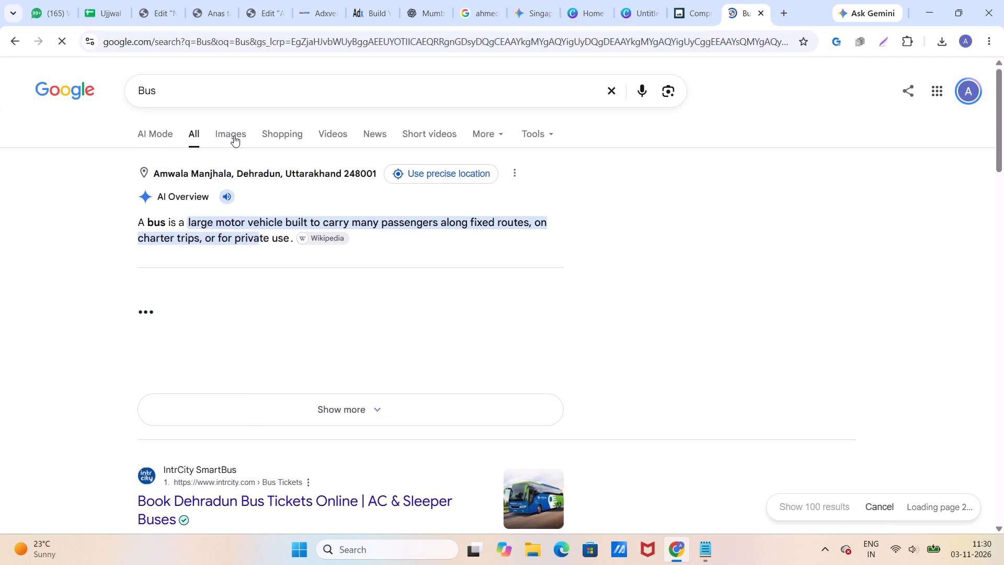
pyautogui.click(234, 135)
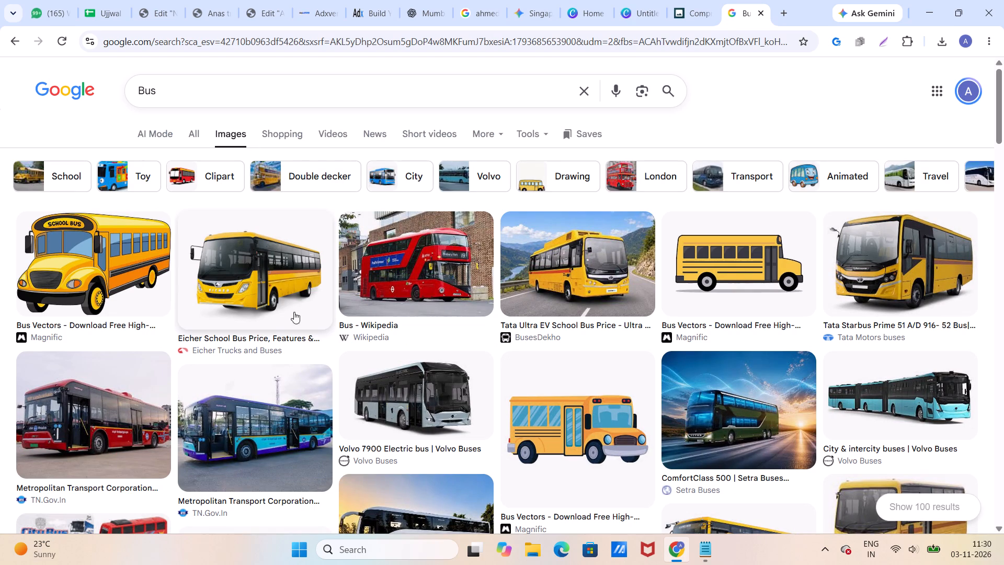
pyautogui.click(265, 298)
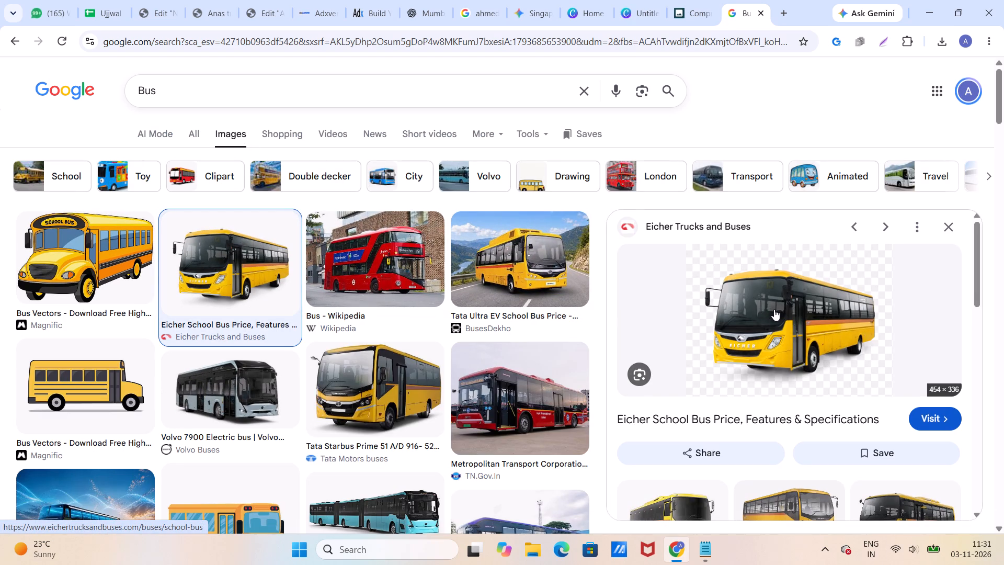
# Run a Google Lens image search on the yellow Eicher school bus picture.
pyautogui.moveTo(756, 319); pyautogui.dragTo(634, 257)
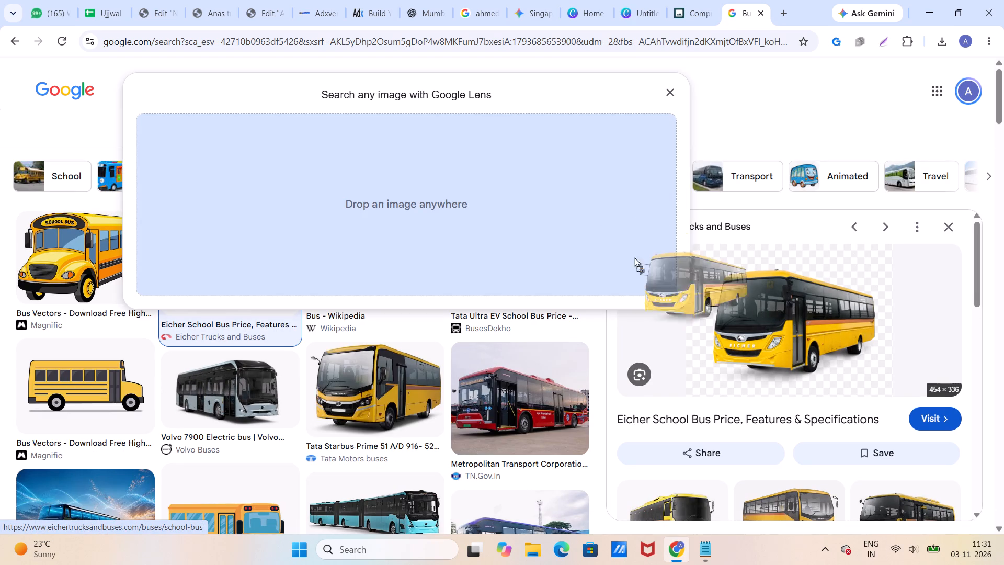
pyautogui.moveTo(634, 257); pyautogui.dragTo(762, 286)
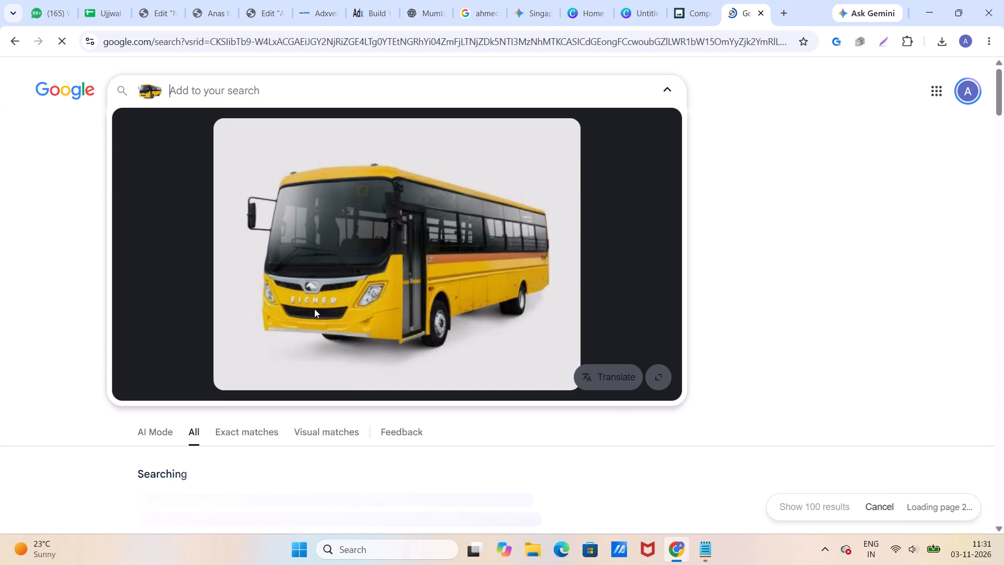
pyautogui.click(54, 39)
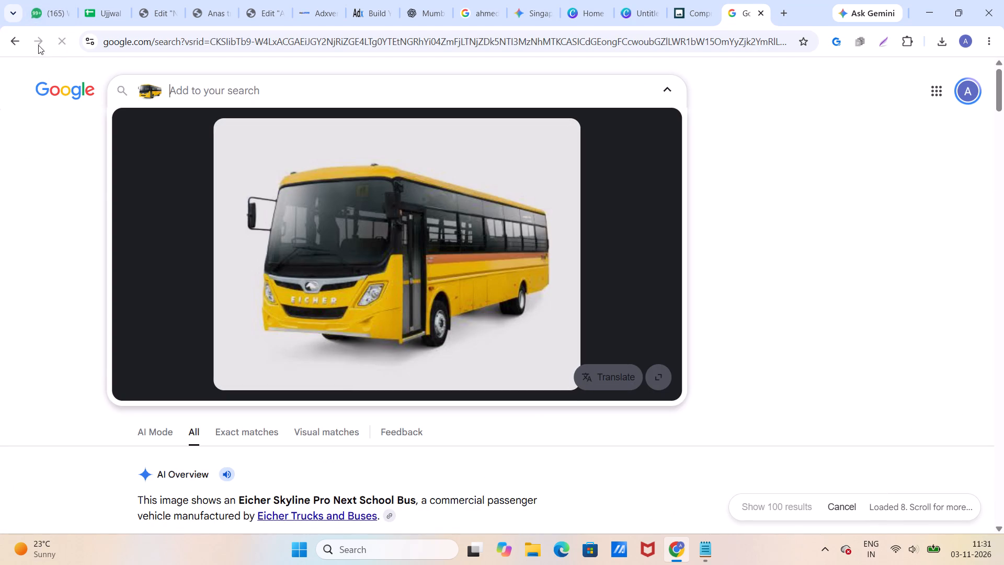
pyautogui.click(12, 40)
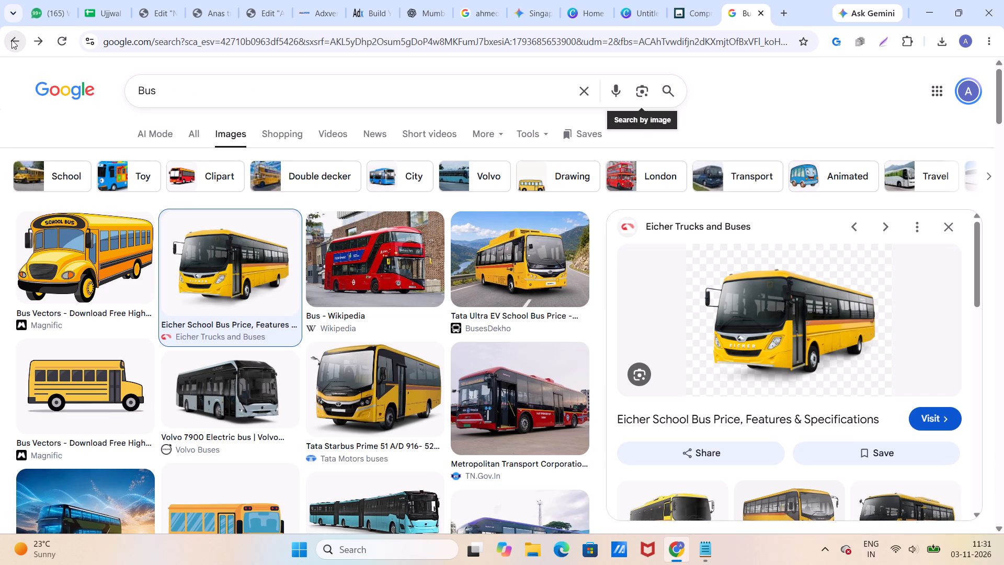
pyautogui.press('Print')
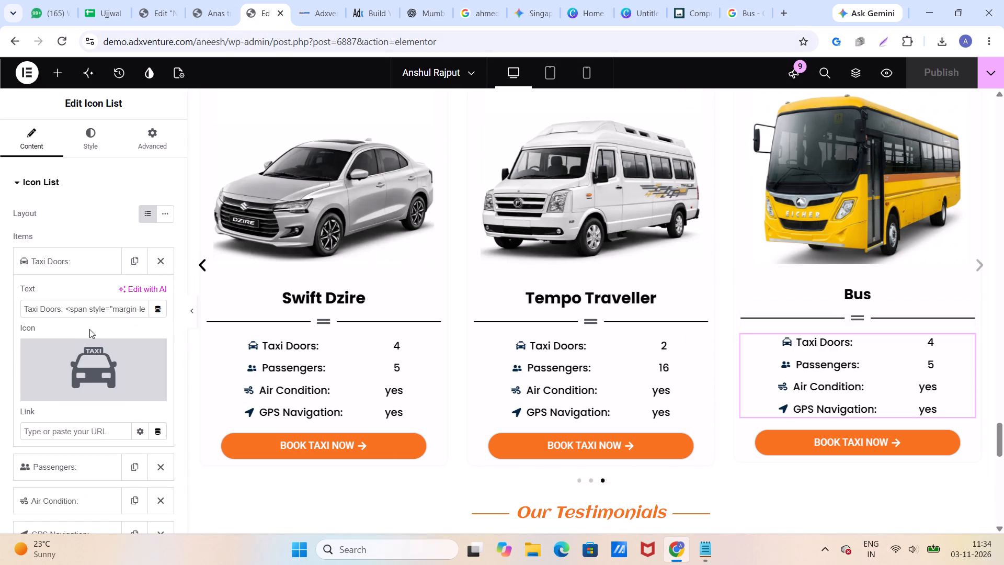
pyautogui.click(121, 311)
pyautogui.press('Right')
pyautogui.press('Right')
pyautogui.press('Right')
pyautogui.press('Right')
pyautogui.press('Right')
pyautogui.press('Right')
pyautogui.press('Right')
pyautogui.press('Right')
pyautogui.press('Right')
pyautogui.press('Right')
pyautogui.press('Right')
pyautogui.press('Right')
pyautogui.press('Right')
pyautogui.press('Right')
pyautogui.press('Right')
pyautogui.press('Right')
pyautogui.press('Right')
pyautogui.press('Right')
pyautogui.press('Right')
pyautogui.press('Right')
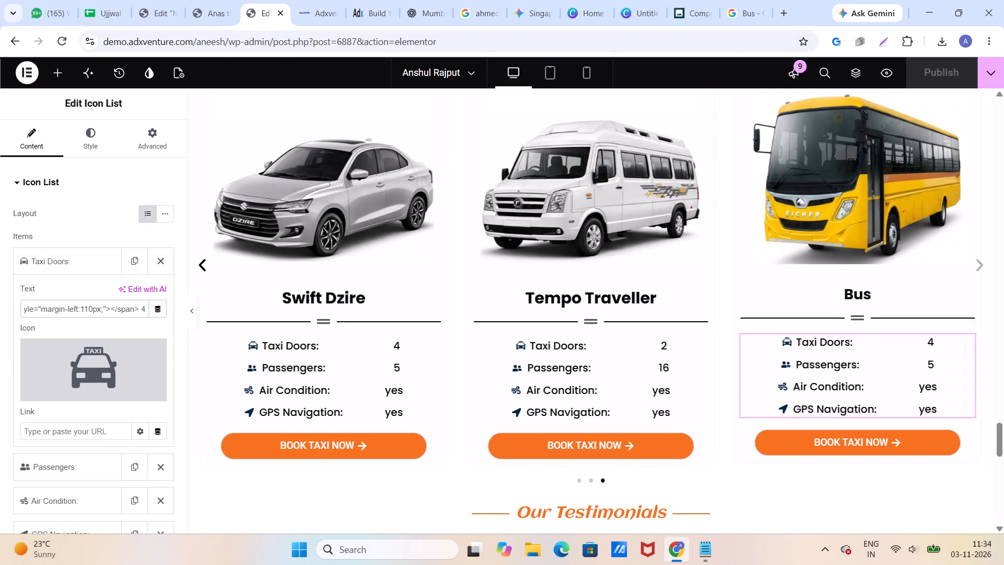
pyautogui.press('BackSpace')
pyautogui.press('1')
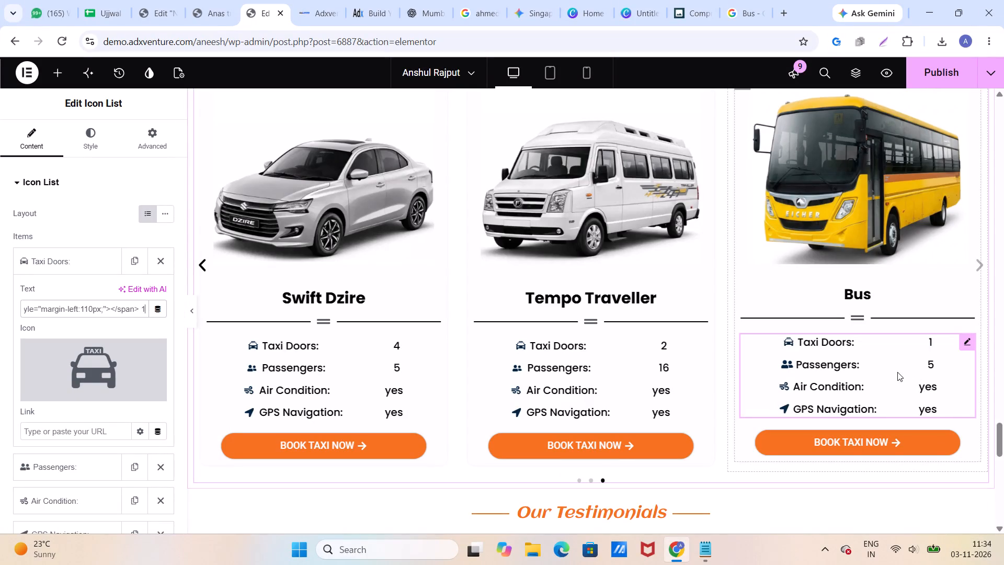
# Open the Passengers value in the Bus card's icon list for editing.
pyautogui.click(896, 366)
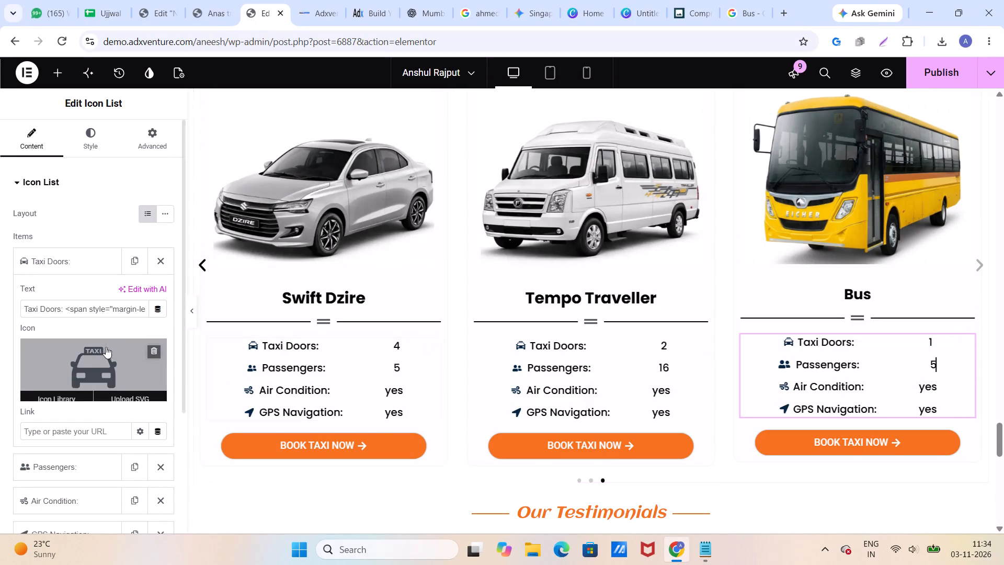
pyautogui.click(109, 312)
pyautogui.press('Right')
pyautogui.press('Right')
pyautogui.press('Right')
pyautogui.press('Right')
pyautogui.press('Right')
pyautogui.press('Right')
pyautogui.press('Right')
pyautogui.press('Right')
pyautogui.press('Right')
pyautogui.press('Right')
pyautogui.press('Right')
pyautogui.press('Right')
pyautogui.press('Right')
pyautogui.press('Right')
pyautogui.press('Right')
pyautogui.press('Right')
pyautogui.press('Right')
pyautogui.press('Right')
pyautogui.press('Right')
pyautogui.press('Right')
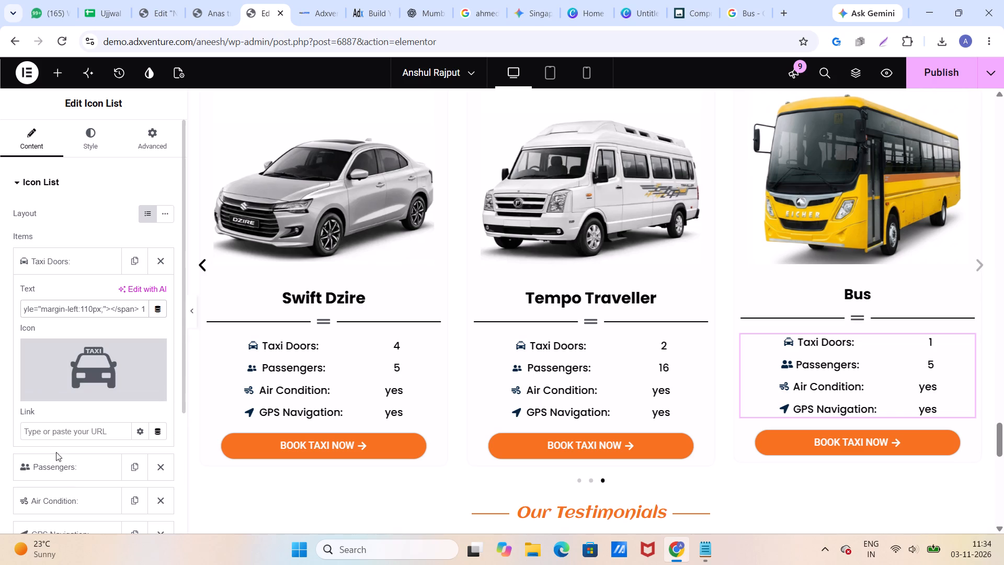
# Set the Passengers value in the Bus card's icon list to 35-40, and dismiss the WhatsApp notification.
pyautogui.click(61, 474)
pyautogui.click(110, 345)
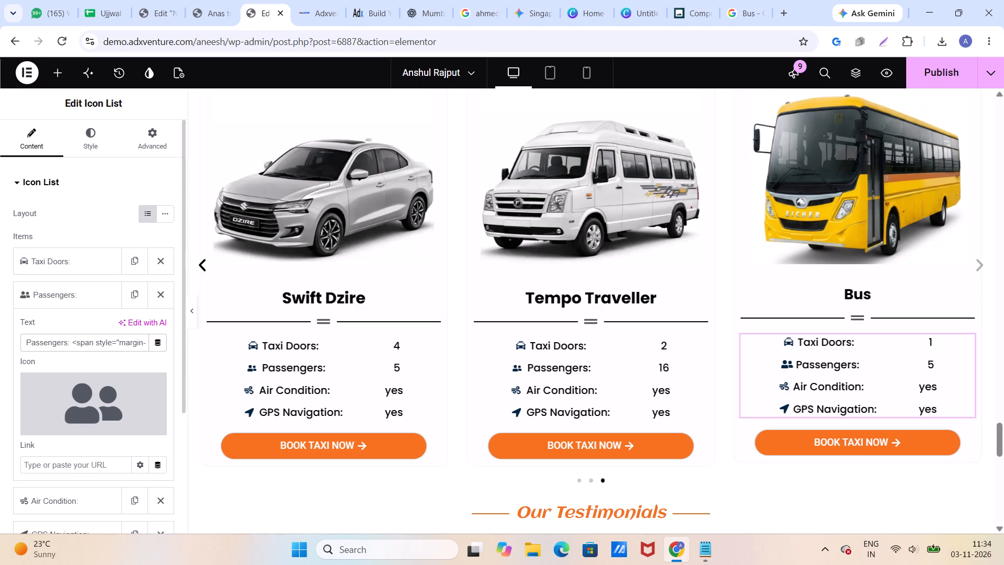
pyautogui.press('Right')
pyautogui.press('Right')
pyautogui.press('Right')
pyautogui.press('Right')
pyautogui.press('Right')
pyautogui.press('Right')
pyautogui.press('Right')
pyautogui.press('Right')
pyautogui.press('Right')
pyautogui.press('Right')
pyautogui.press('Right')
pyautogui.press('Right')
pyautogui.press('Right')
pyautogui.press('Right')
pyautogui.press('Right')
pyautogui.press('Right')
pyautogui.press('Right')
pyautogui.press('Right')
pyautogui.press('Right')
pyautogui.press('Right')
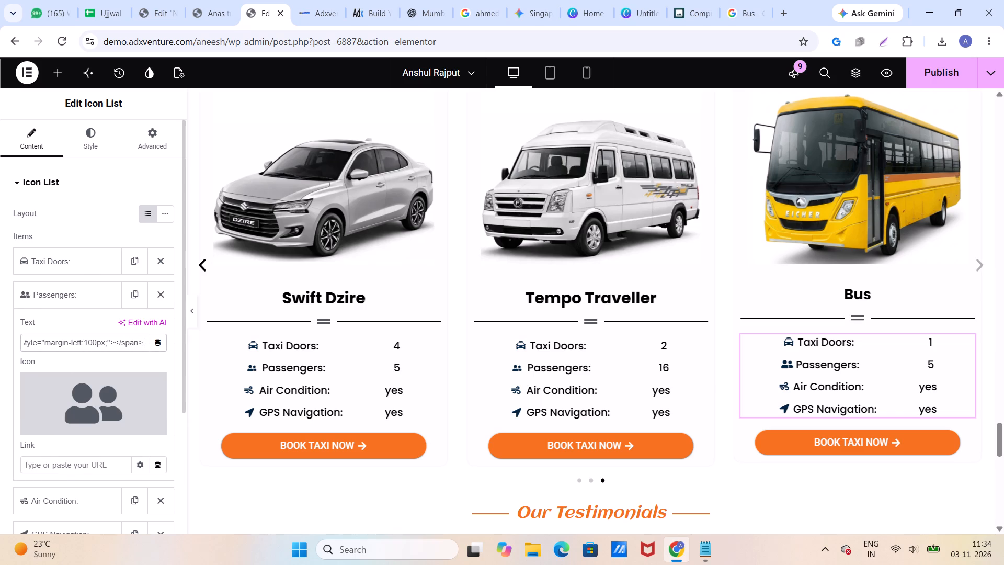
pyautogui.press('BackSpace')
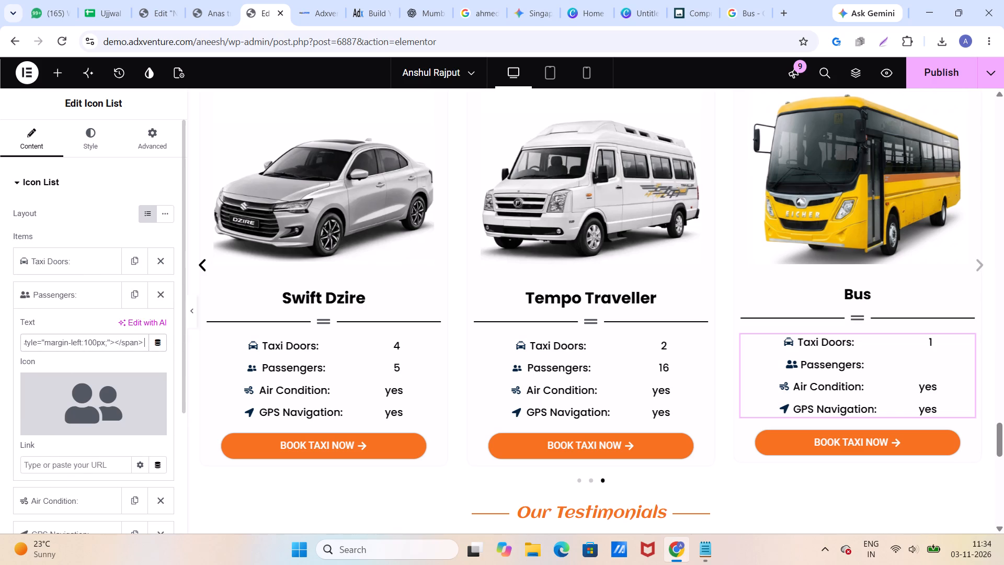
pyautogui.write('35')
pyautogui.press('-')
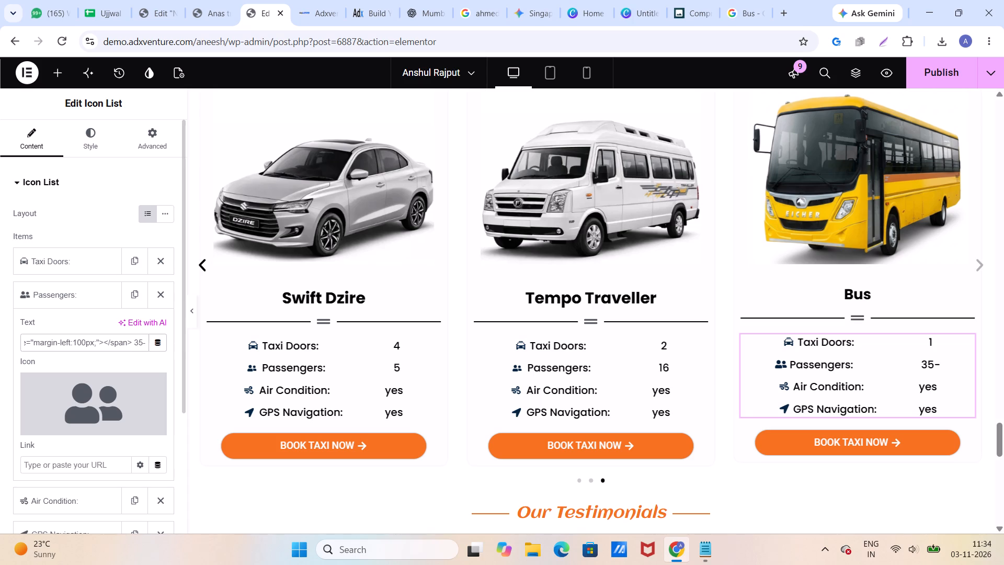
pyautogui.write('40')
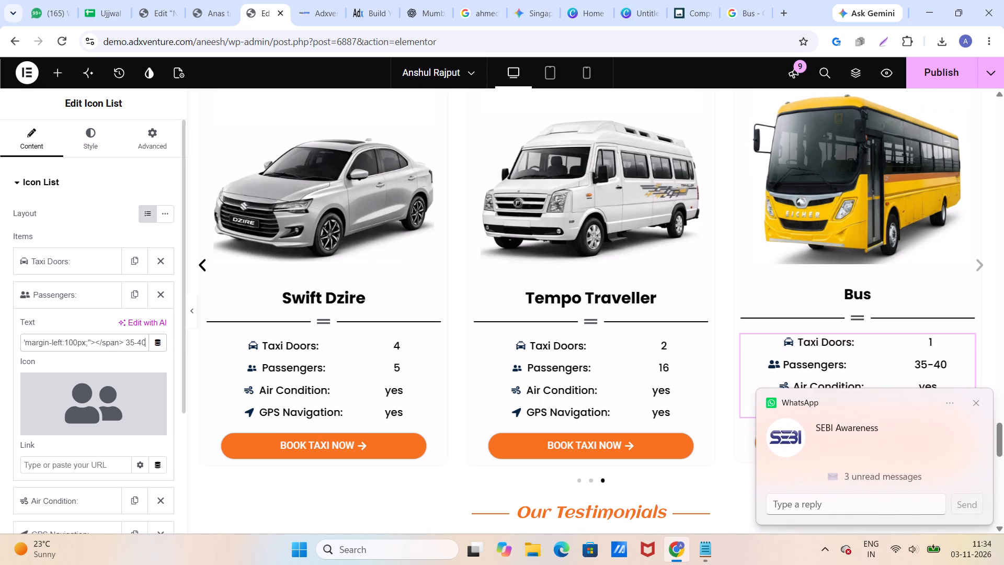
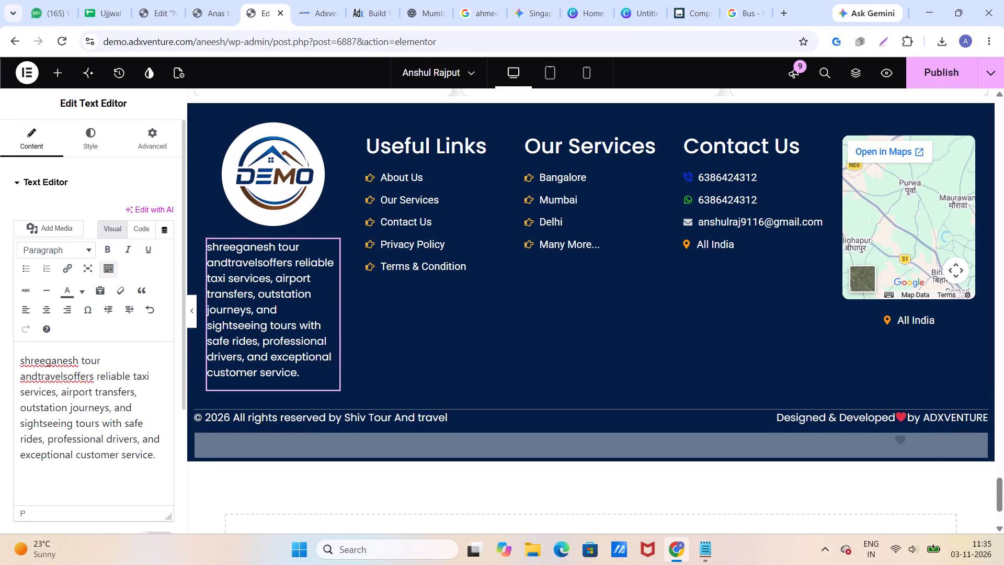
# Insert a space between "and" and "travels" in the footer's company description text.
pyautogui.click(38, 378)
pyautogui.press('space')
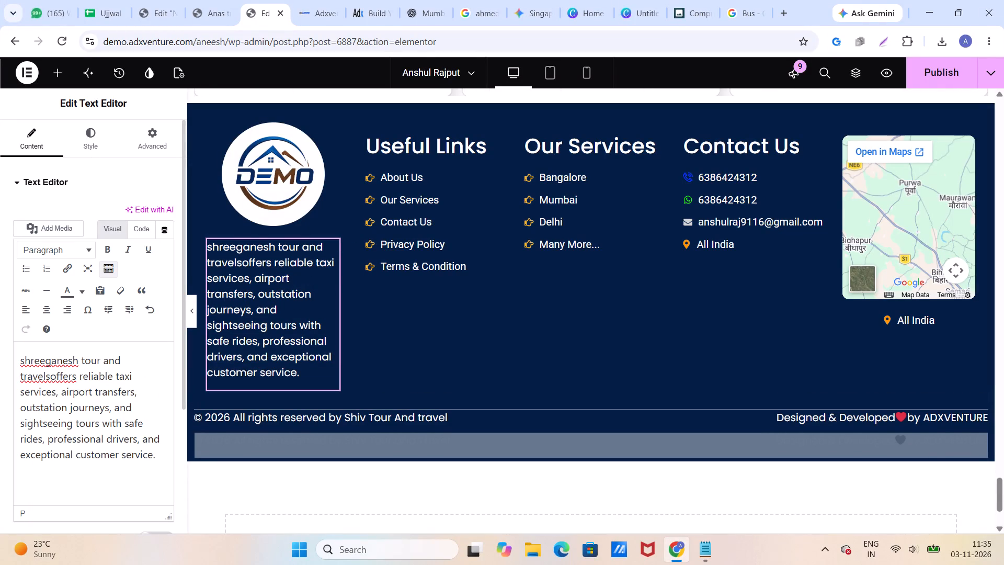
# In the footer's company description, separate "travels" from "offers" and capitalise the company name as "Shreeganesh Tour and Travels".
pyautogui.click(48, 377)
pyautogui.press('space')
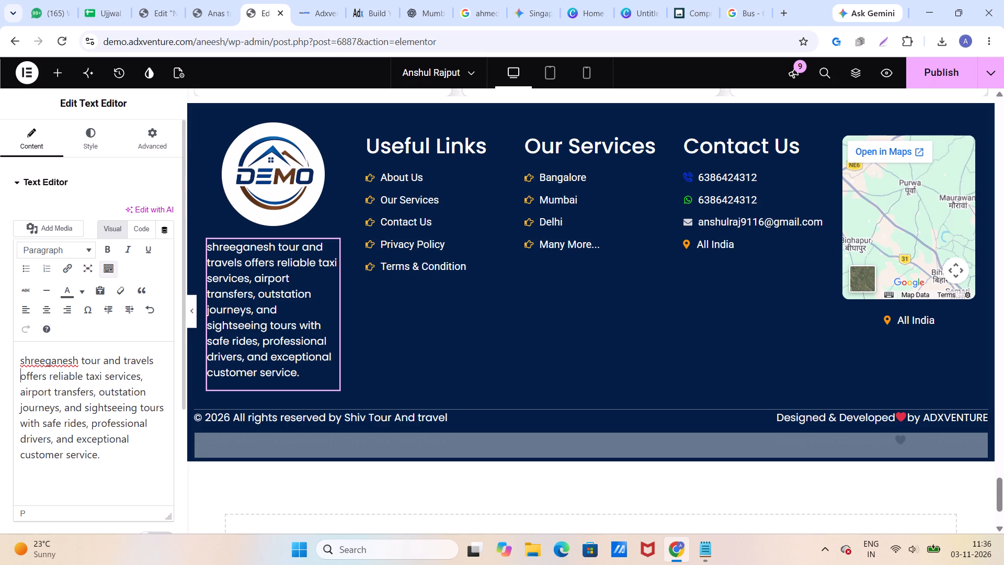
pyautogui.click(85, 363)
pyautogui.press('BackSpace')
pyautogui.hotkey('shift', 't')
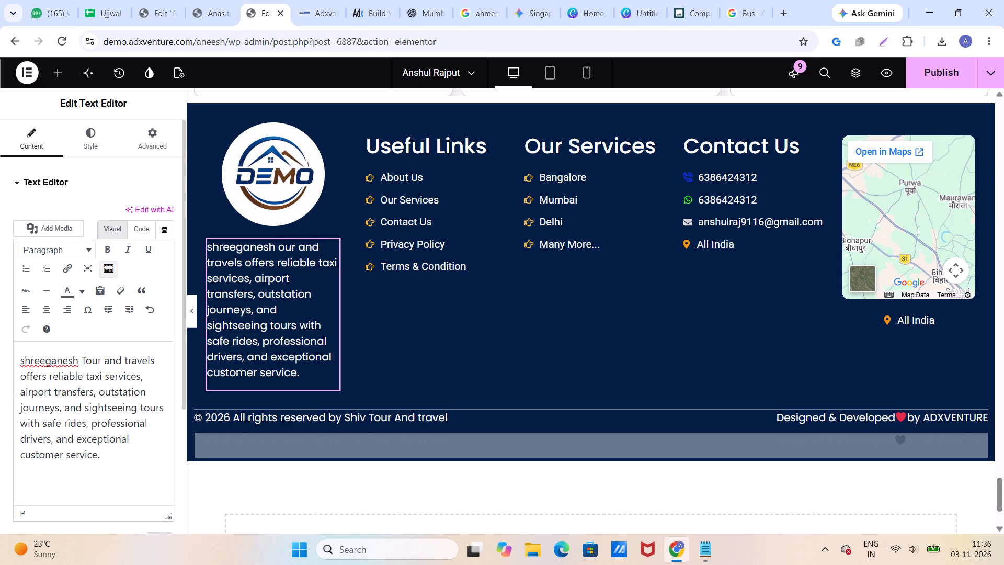
pyautogui.click(128, 355)
pyautogui.press('BackSpace')
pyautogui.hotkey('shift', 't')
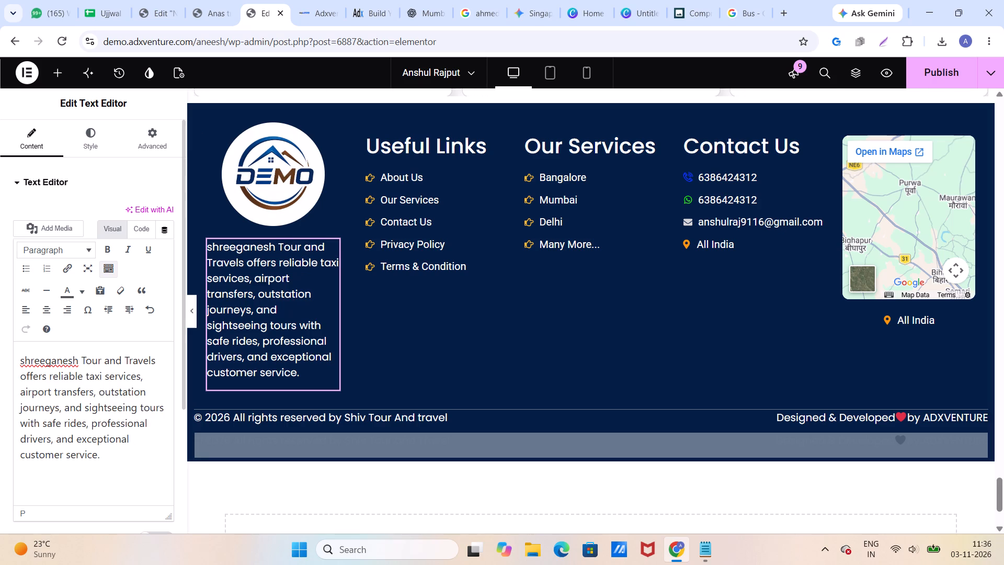
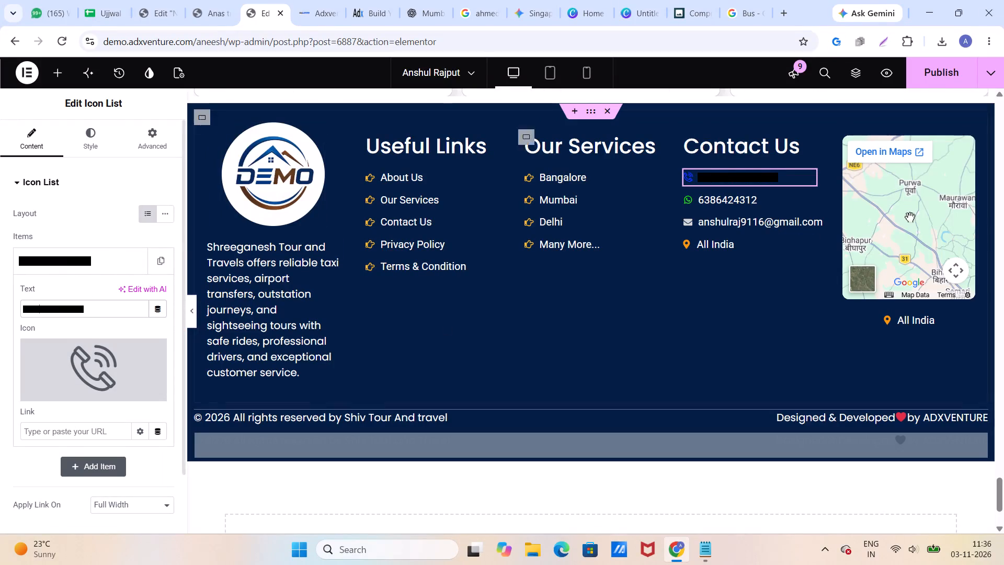
# Replace the WhatsApp number in the footer's Contact Us section with the copied client phone number, prefixed with +91 and a space.
pyautogui.click(759, 205)
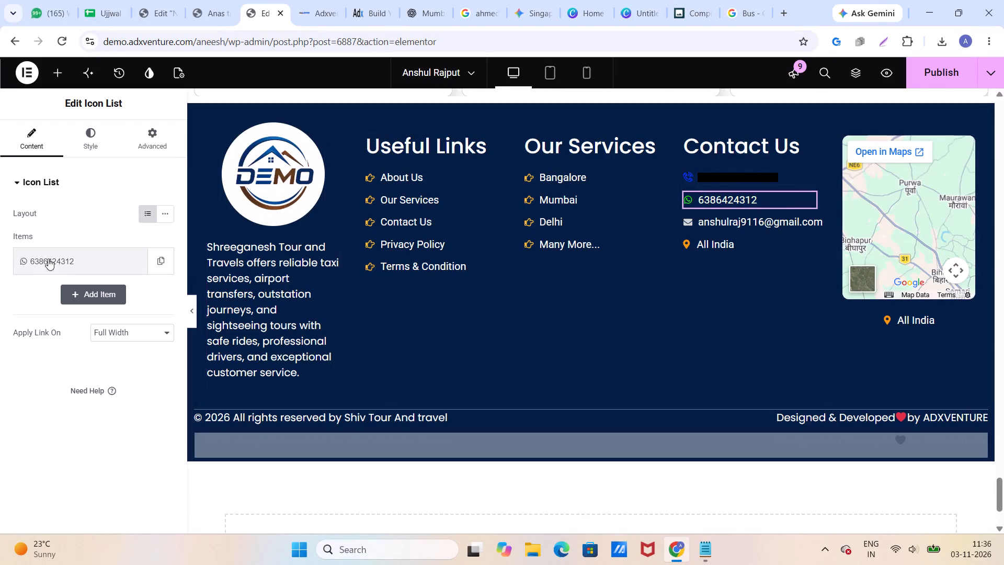
pyautogui.click(53, 257)
pyautogui.moveTo(109, 308); pyautogui.dragTo(0, 316)
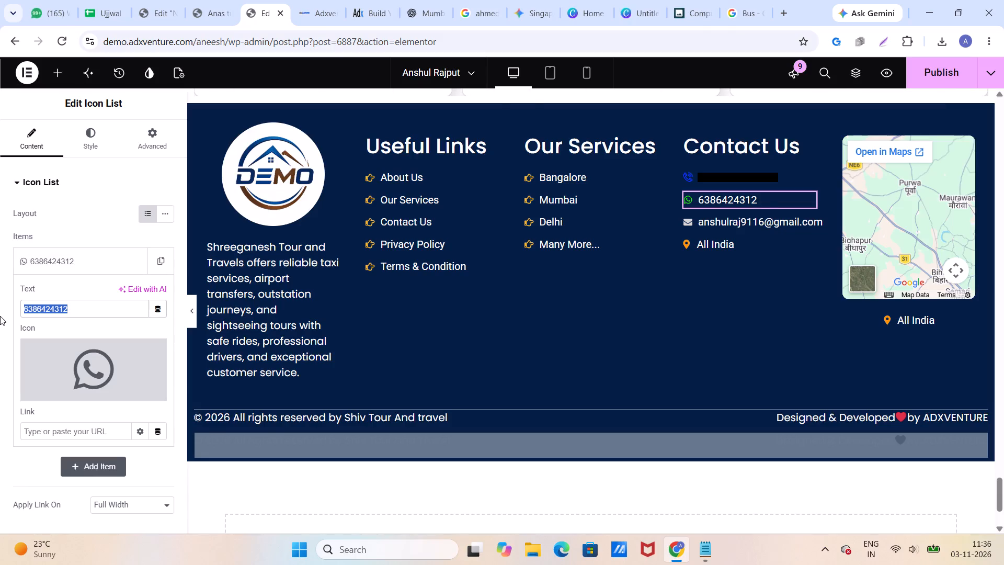
pyautogui.hotkey('ctrl', 'v')
pyautogui.click(22, 309)
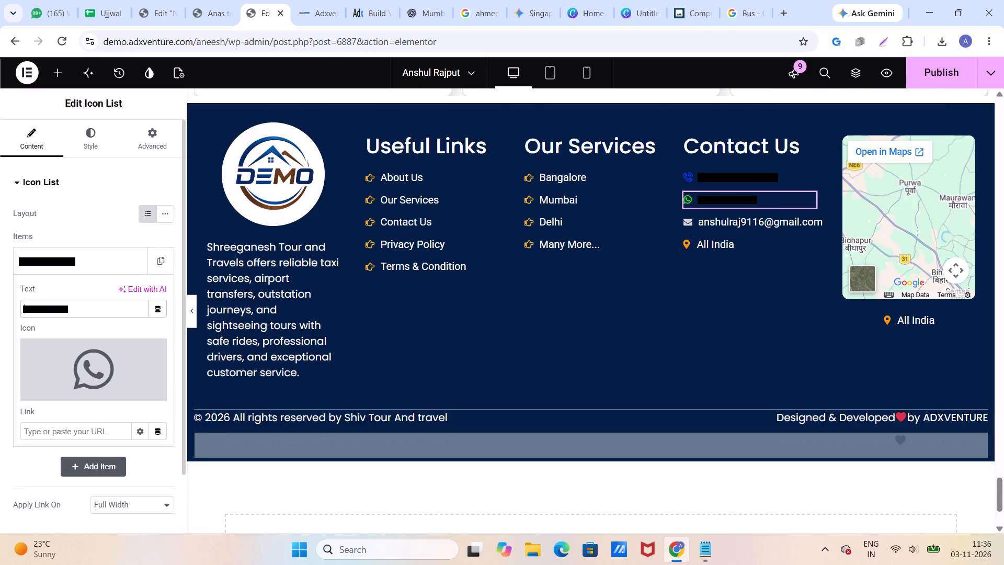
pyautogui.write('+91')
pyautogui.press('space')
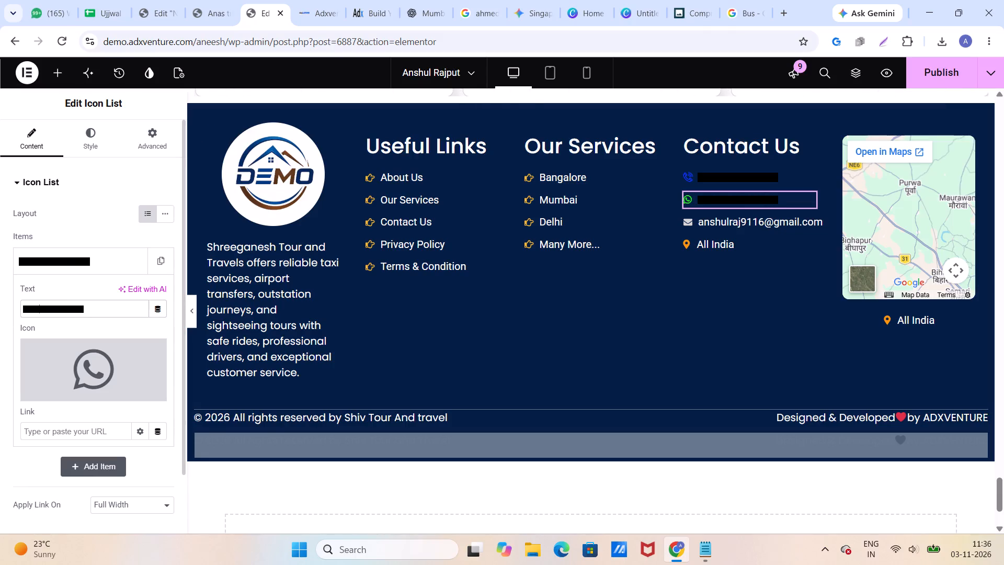
# Open the email item's text in the footer's Contact Us section for editing.
pyautogui.click(725, 219)
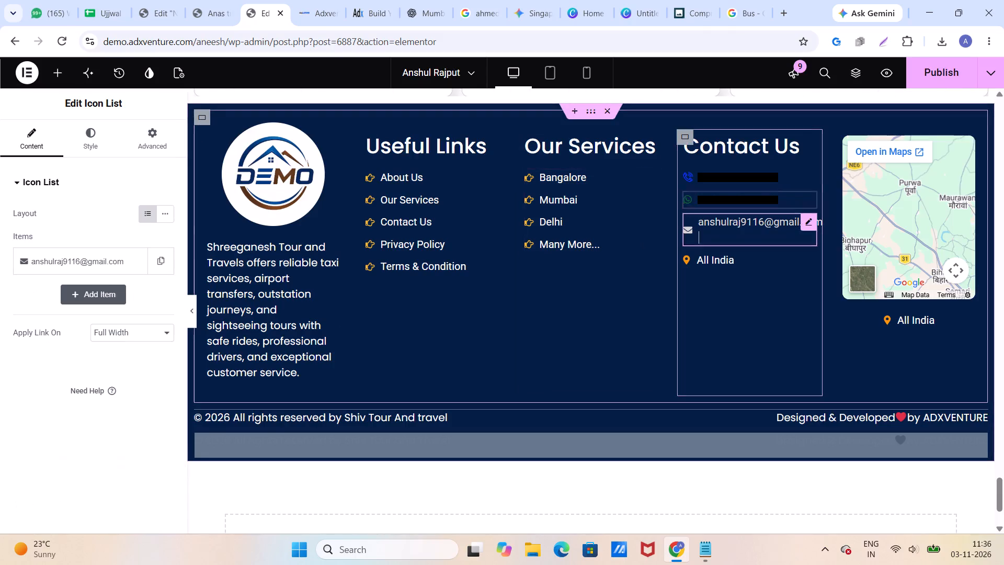
pyautogui.click(97, 261)
pyautogui.moveTo(128, 311); pyautogui.dragTo(98, 311)
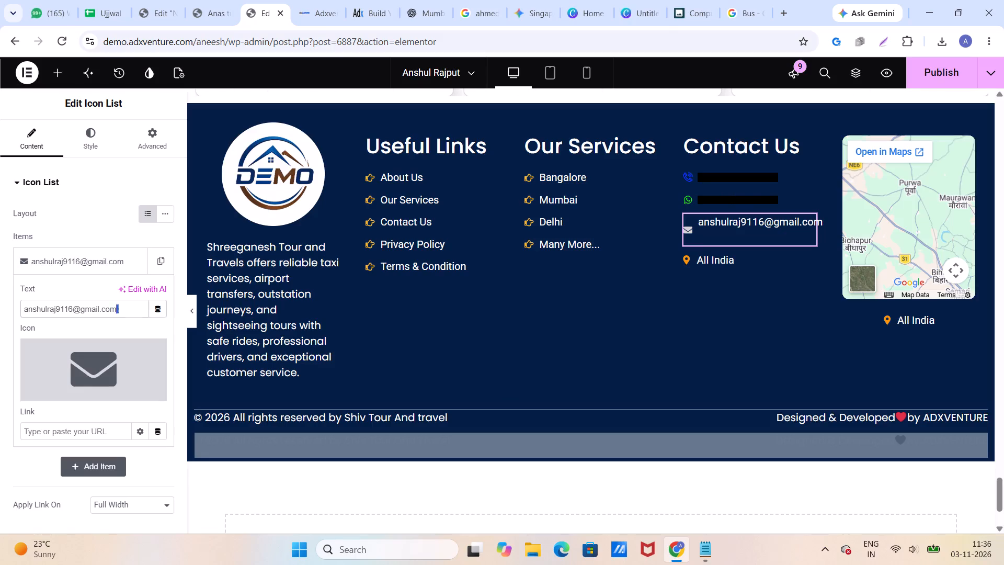
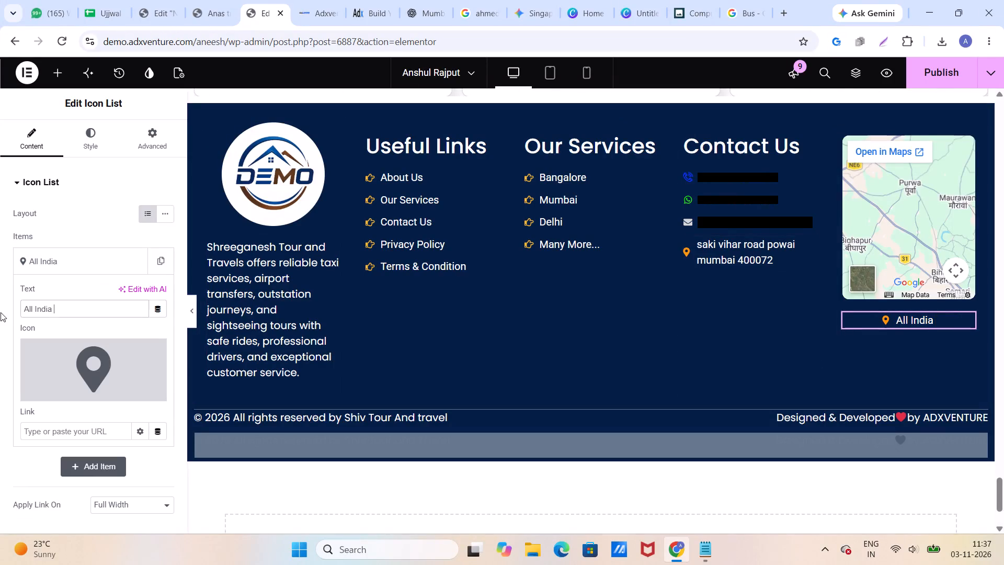
# Replace the "All India" location text below the footer map with the copied business address from the Contact Us list.
pyautogui.moveTo(1, 312); pyautogui.dragTo(0, 314)
pyautogui.hotkey('ctrl', 'v')
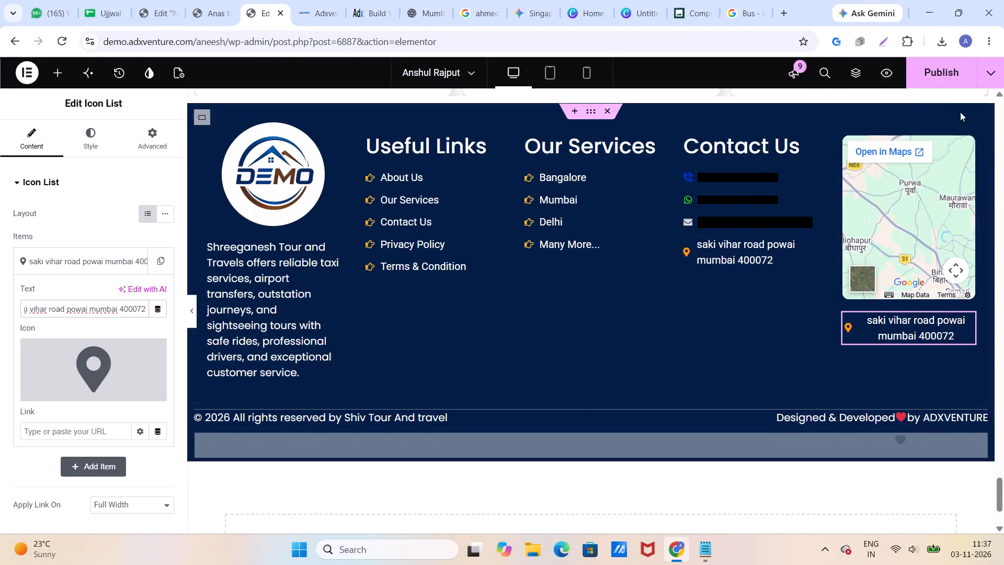
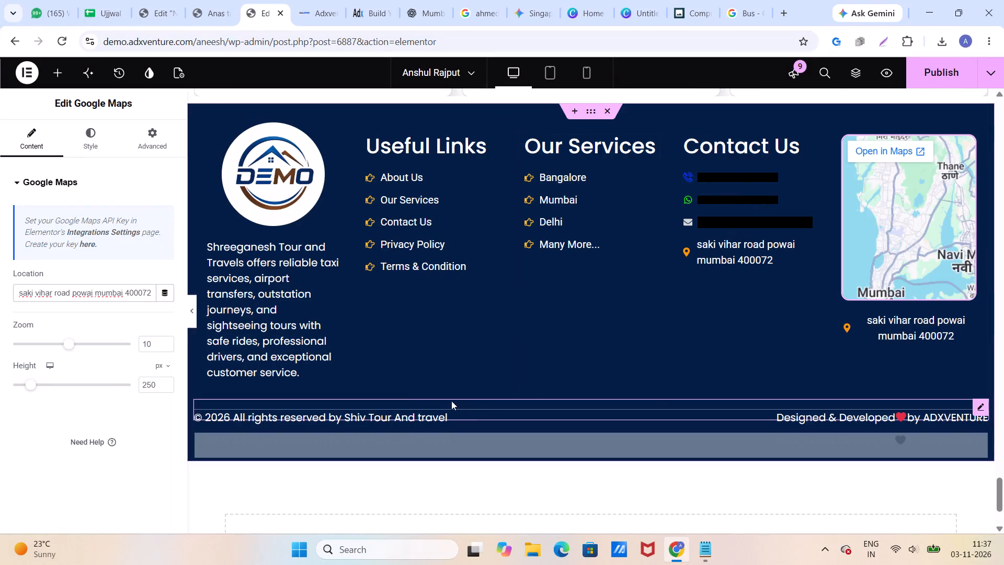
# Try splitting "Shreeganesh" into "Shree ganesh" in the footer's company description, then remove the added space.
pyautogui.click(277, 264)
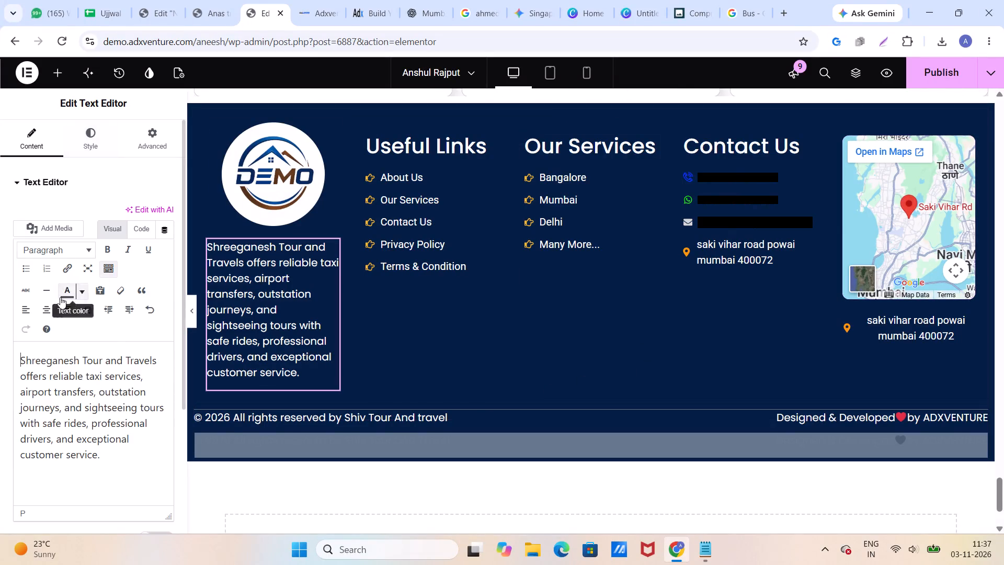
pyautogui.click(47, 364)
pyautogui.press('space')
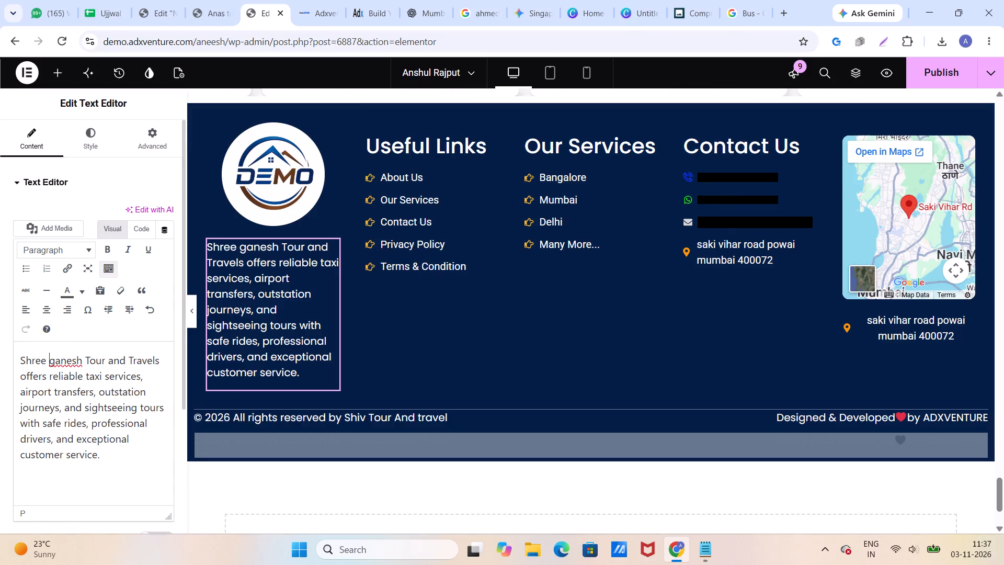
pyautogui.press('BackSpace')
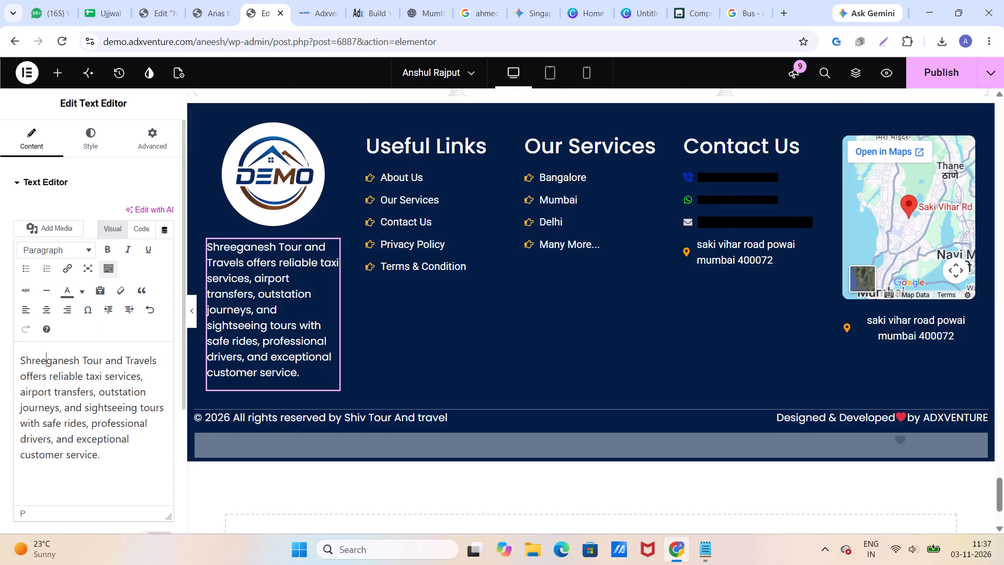
# Copy "Shreeganesh Tour and Travels" from the footer's company description and open the footer's copyright text for editing.
pyautogui.moveTo(161, 364); pyautogui.dragTo(21, 351)
pyautogui.hotkey('ctrl', 'c')
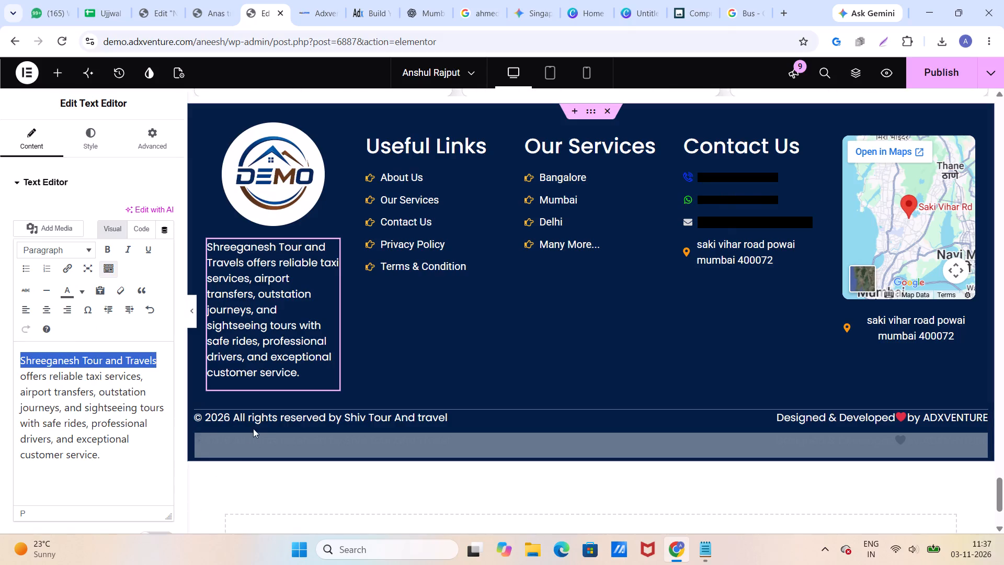
pyautogui.click(264, 422)
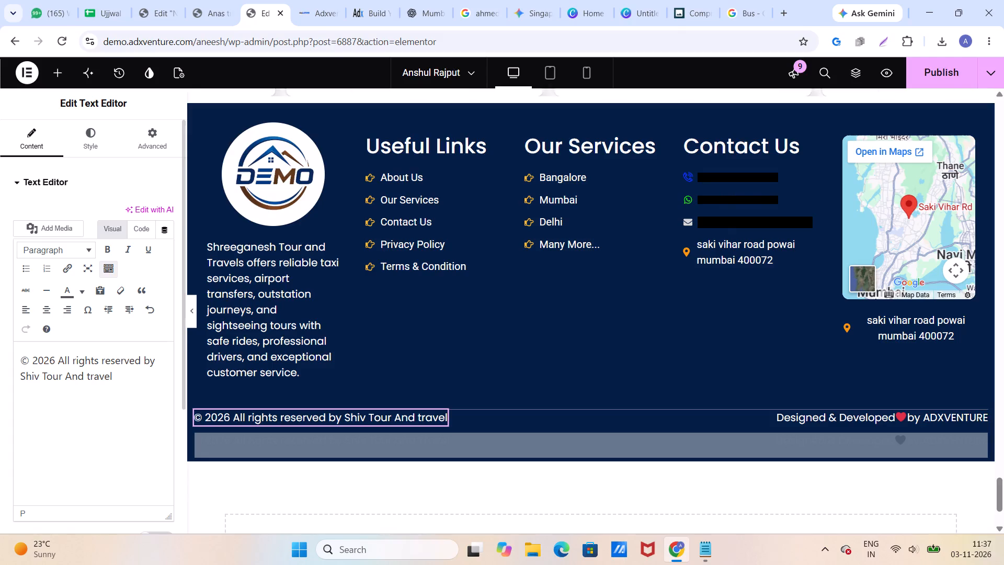
# Replace the company name in the footer's copyright text with the copied "Shreeganesh Tour and Travels" and publish the page.
pyautogui.moveTo(115, 380); pyautogui.dragTo(14, 387)
pyautogui.hotkey('ctrl', 'v')
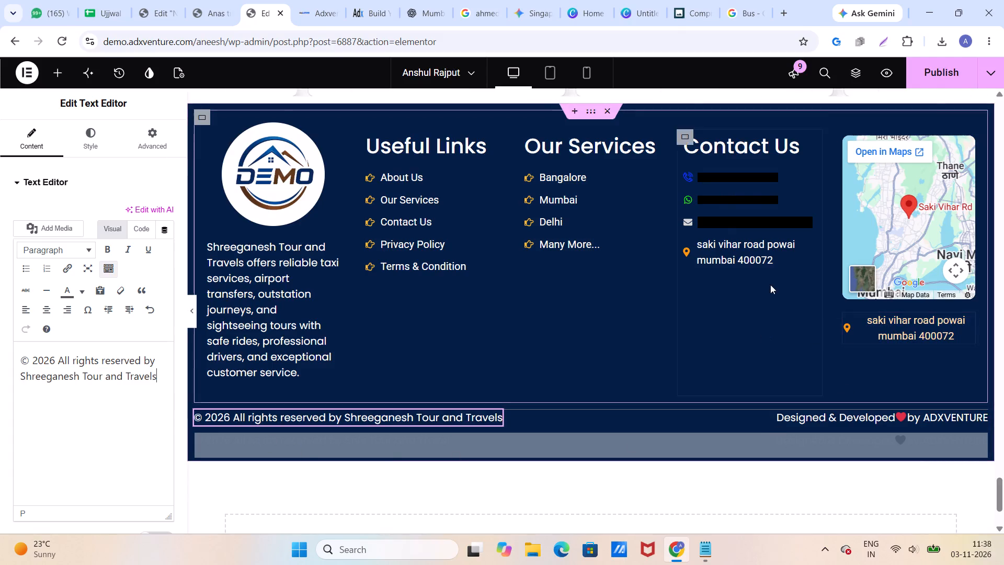
pyautogui.click(940, 73)
pyautogui.scroll(3, 671, 284)
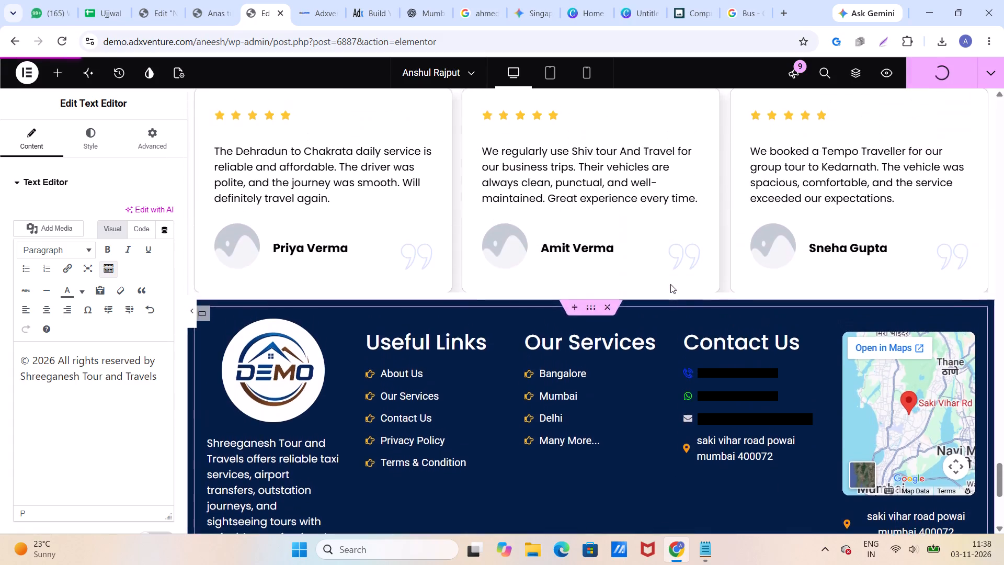
pyautogui.scroll(2, 670, 284)
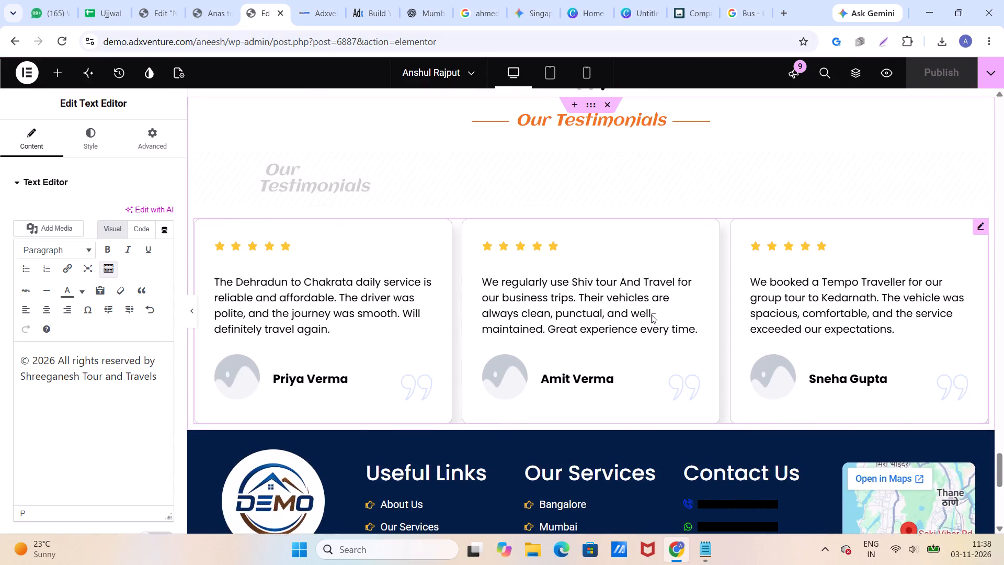
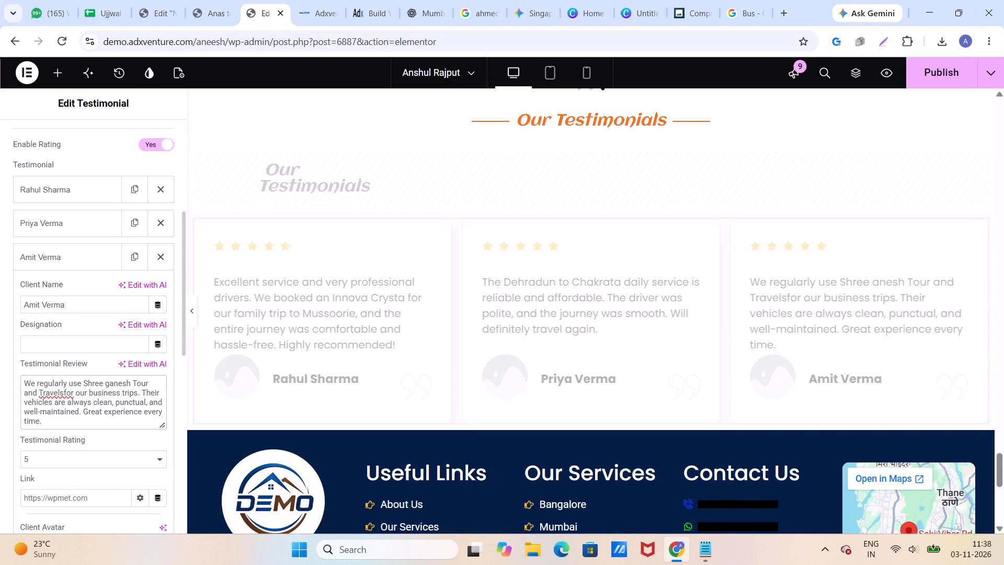
pyautogui.press('BackSpace')
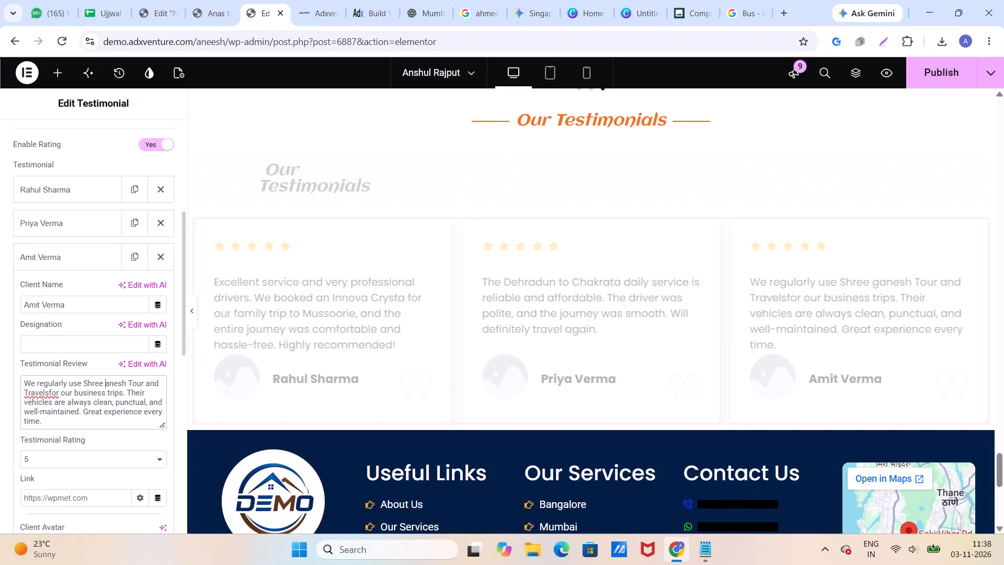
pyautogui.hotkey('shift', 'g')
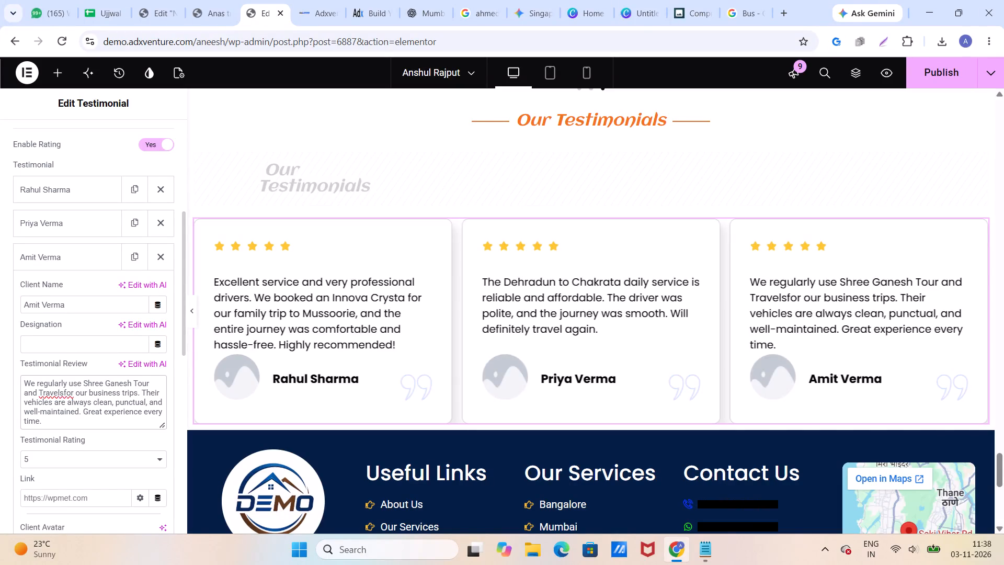
pyautogui.click(63, 399)
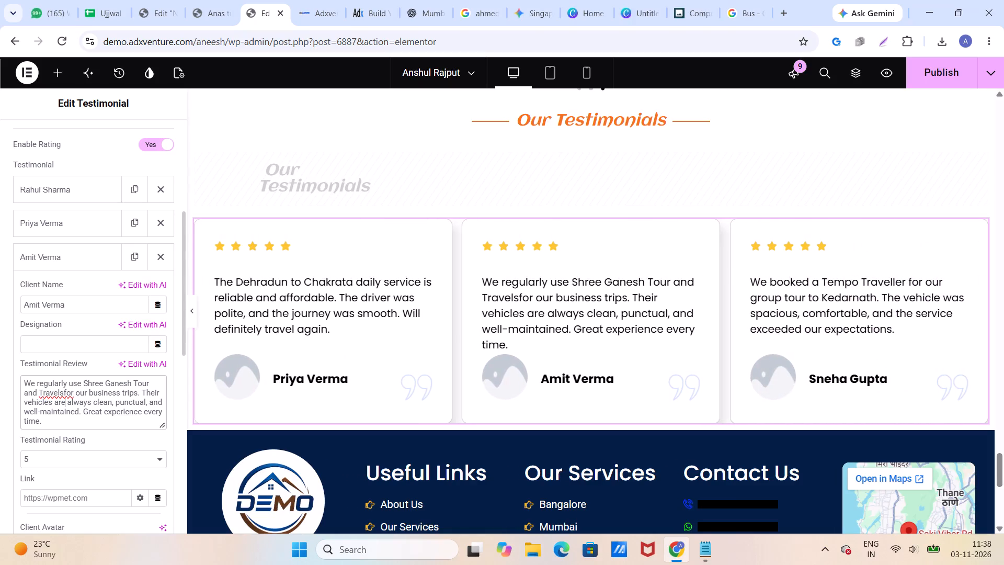
pyautogui.click(64, 392)
pyautogui.press('space')
pyautogui.moveTo(64, 392); pyautogui.dragTo(51, 392)
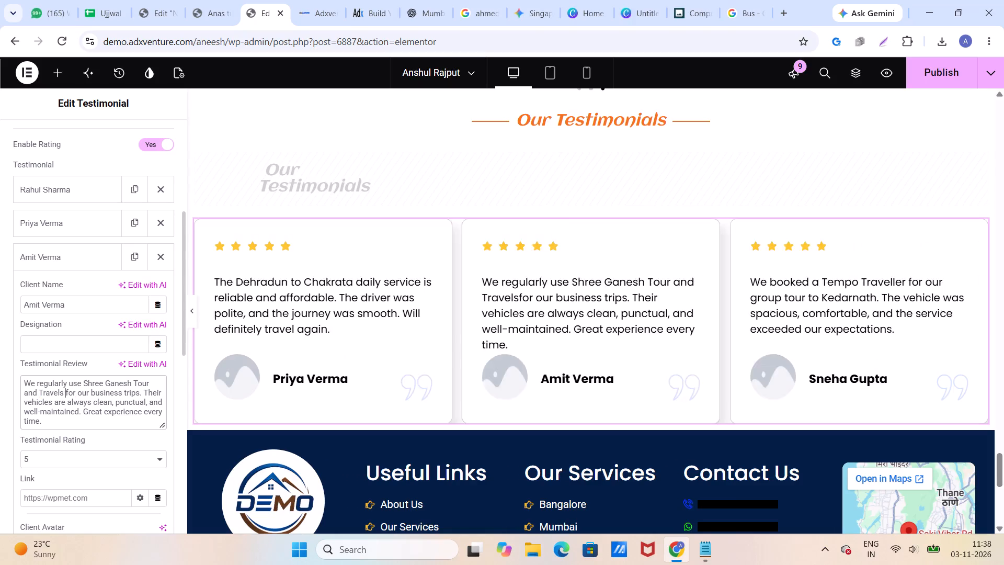
pyautogui.moveTo(51, 392); pyautogui.dragTo(82, 377)
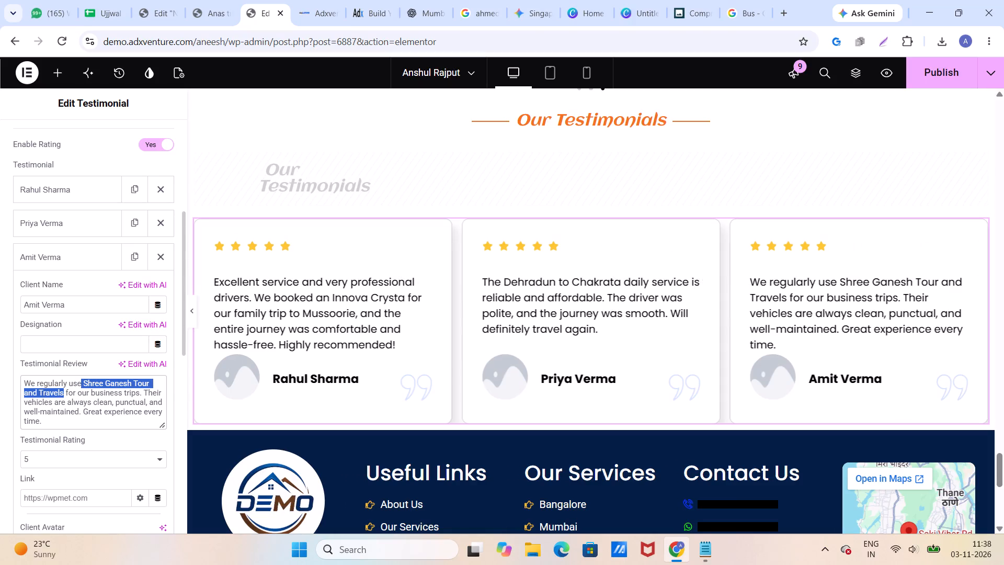
pyautogui.moveTo(82, 377); pyautogui.dragTo(85, 378)
pyautogui.hotkey('ctrl', 'c')
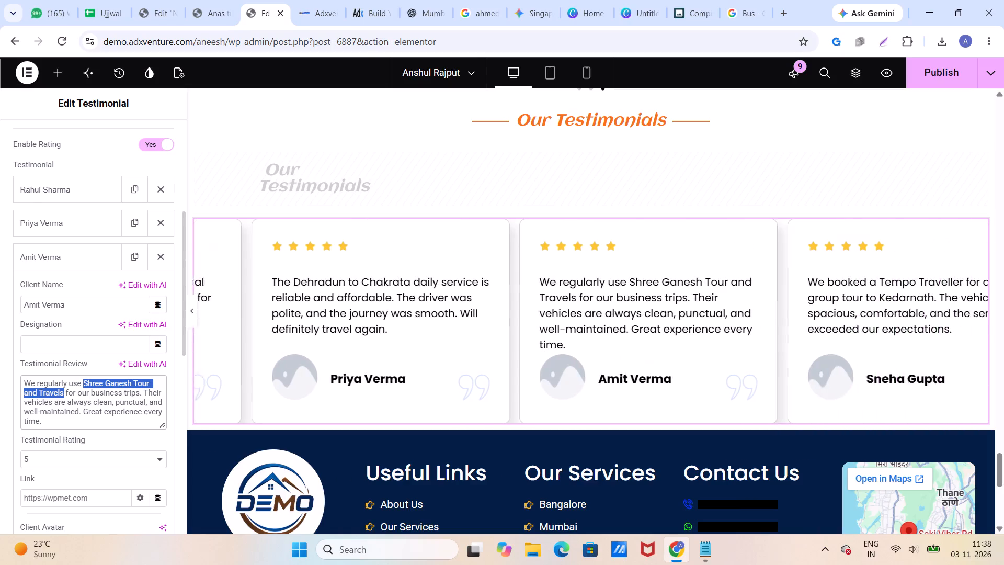
pyautogui.scroll(-4, 281, 379)
pyautogui.scroll(1, 281, 379)
pyautogui.scroll(-5, 281, 379)
pyautogui.scroll(1, 281, 379)
pyautogui.scroll(-3, 281, 379)
pyautogui.click(278, 286)
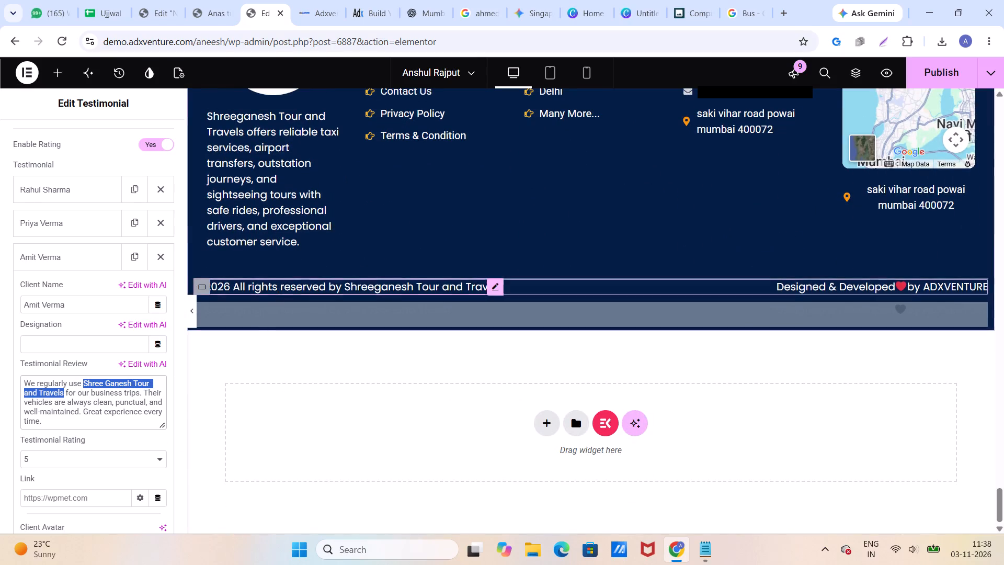
pyautogui.moveTo(159, 377); pyautogui.dragTo(13, 386)
pyautogui.hotkey('ctrl', 'v')
# Replace "Shreeganesh Tour and Travels" at the start of the footer's company description with "Shree Ganesh Tour and Travels".
pyautogui.scroll(1, 309, 239)
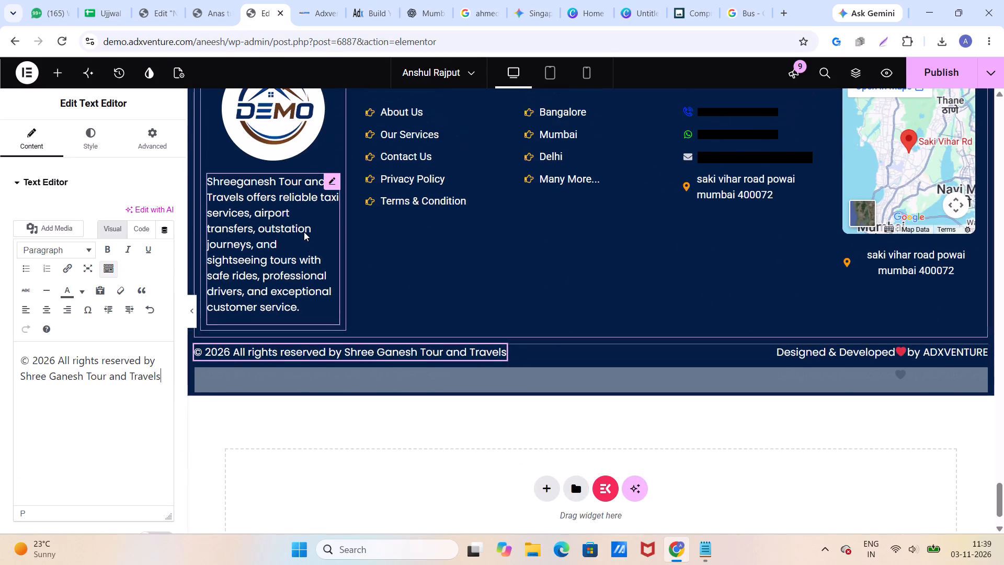
pyautogui.click(304, 232)
pyautogui.moveTo(165, 357); pyautogui.dragTo(70, 364)
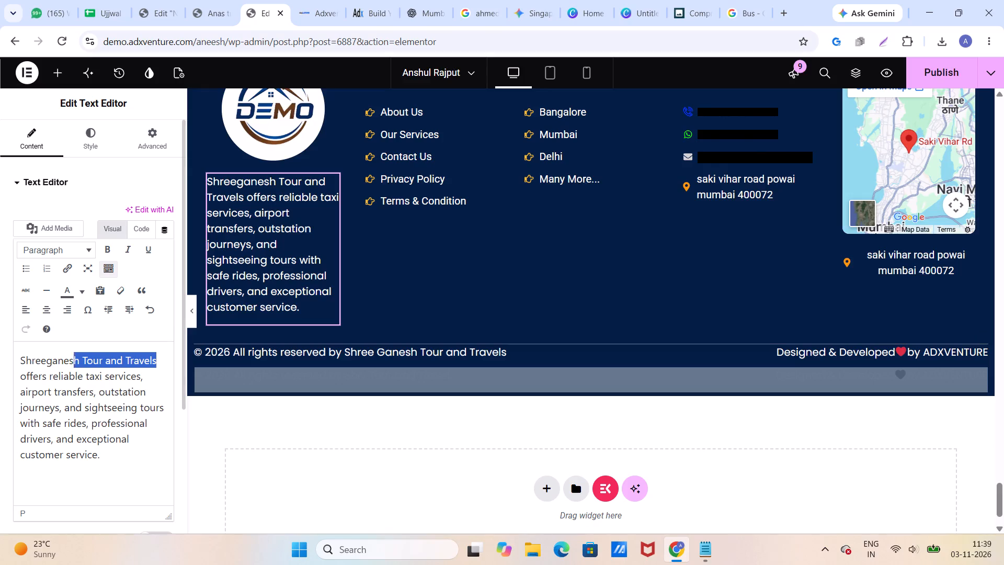
pyautogui.moveTo(70, 364); pyautogui.dragTo(3, 361)
pyautogui.hotkey('ctrl', 'v')
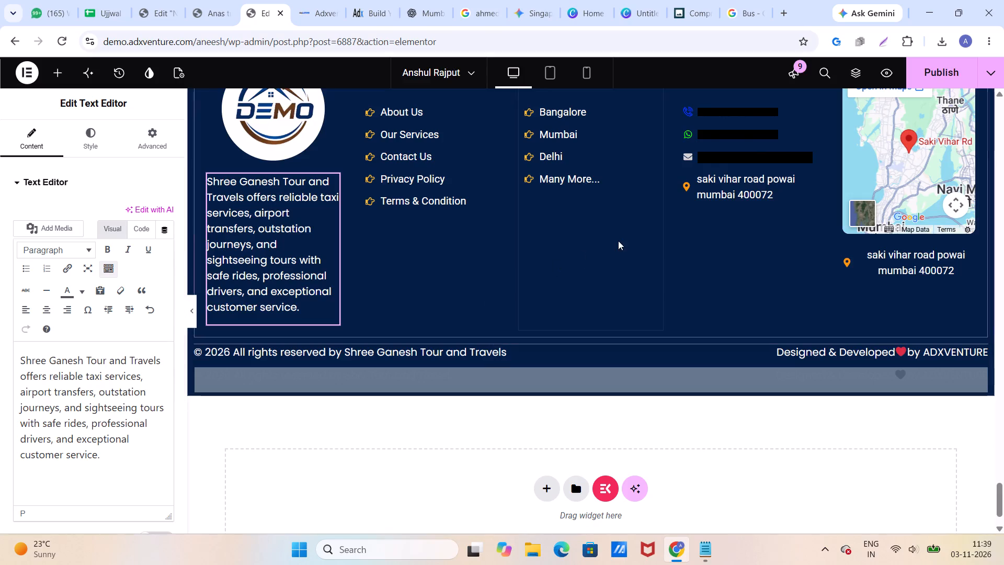
# Review the page from the testimonials through the fleet, destination cards and booking form up to the header.
pyautogui.scroll(6, 625, 254)
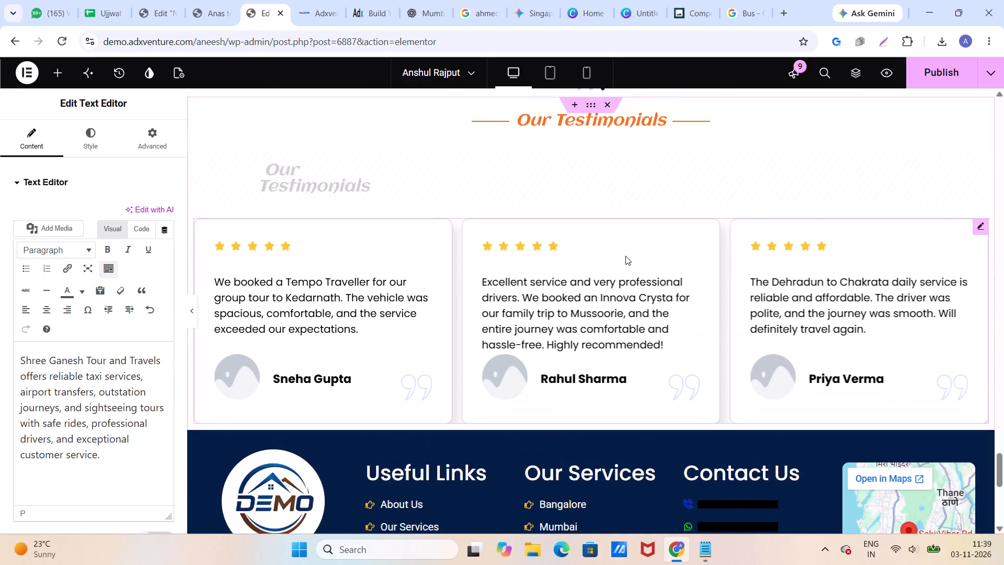
pyautogui.scroll(9, 625, 256)
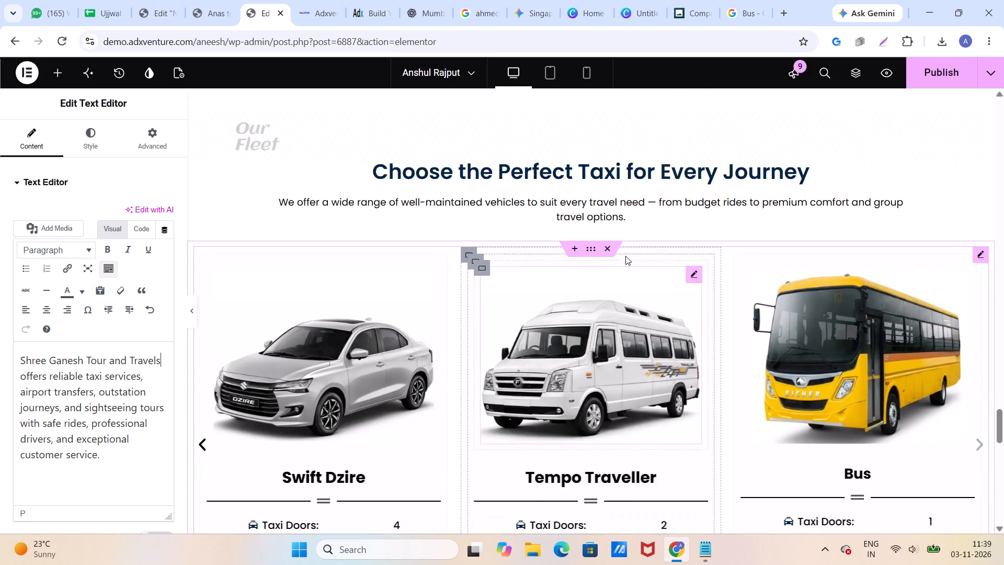
pyautogui.scroll(13, 625, 256)
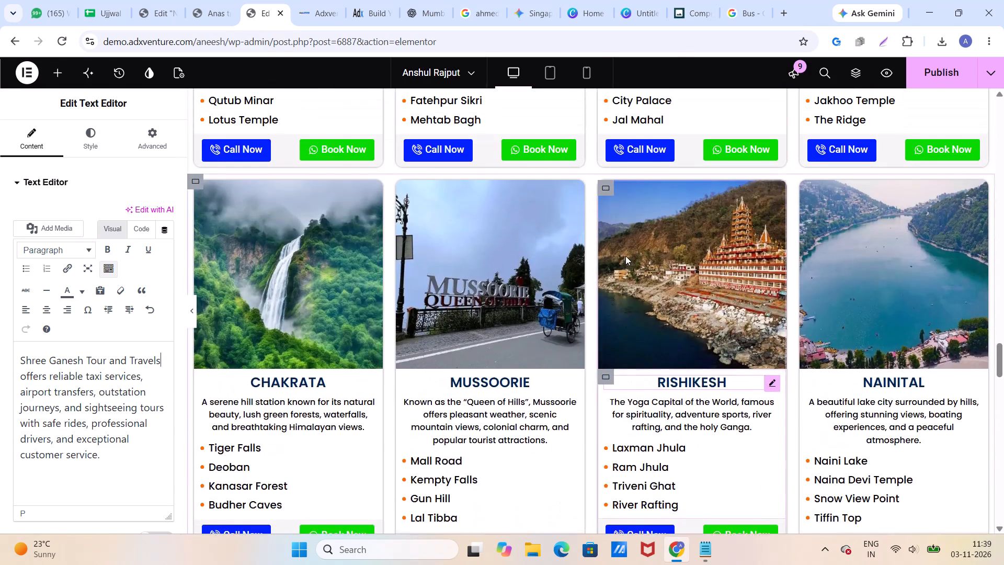
pyautogui.scroll(17, 625, 256)
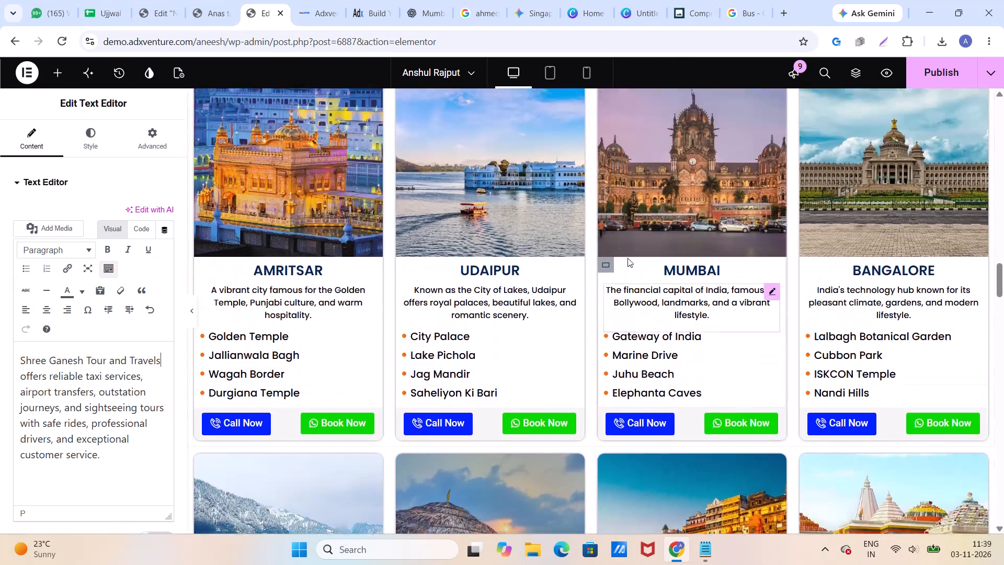
pyautogui.scroll(14, 627, 258)
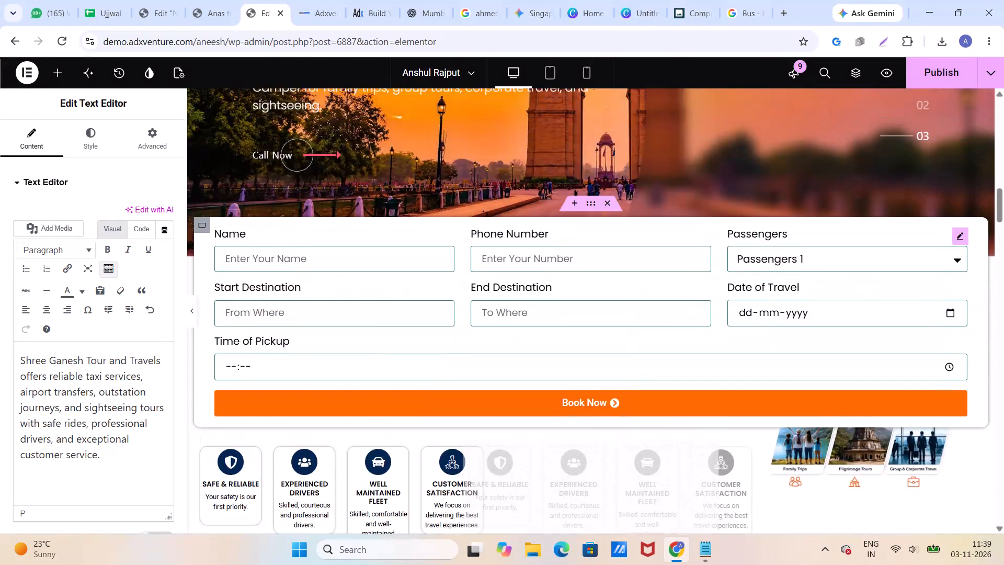
pyautogui.scroll(3, 627, 258)
pyautogui.scroll(-10, 627, 258)
pyautogui.scroll(4, 627, 258)
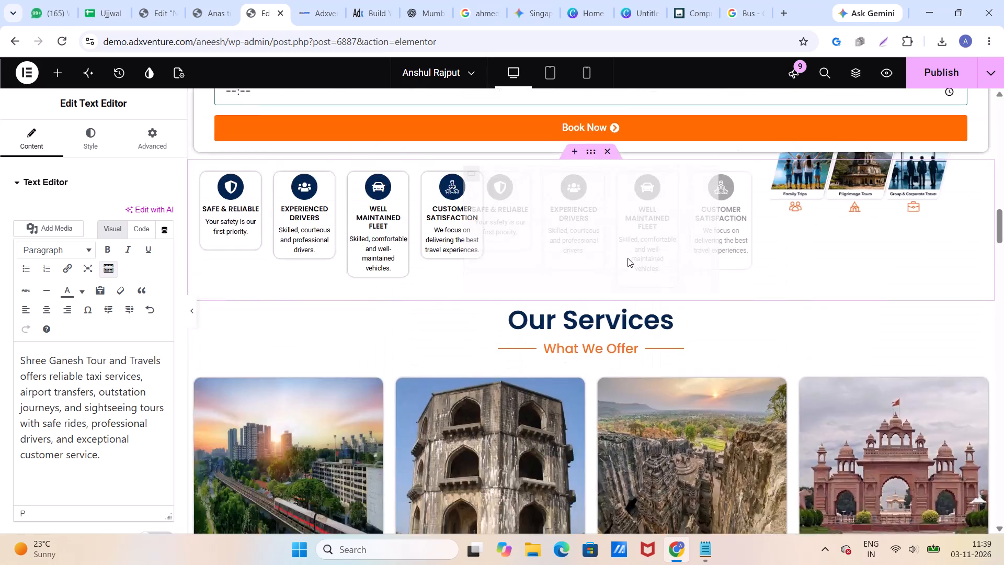
pyautogui.scroll(18, 627, 258)
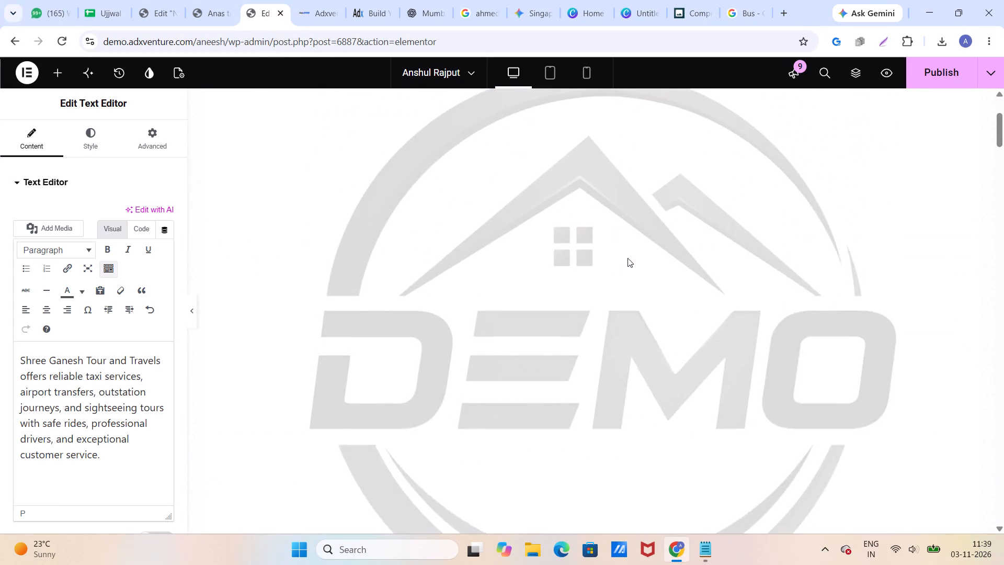
pyautogui.scroll(-5, 627, 258)
pyautogui.scroll(-19, 627, 258)
pyautogui.scroll(4, 627, 259)
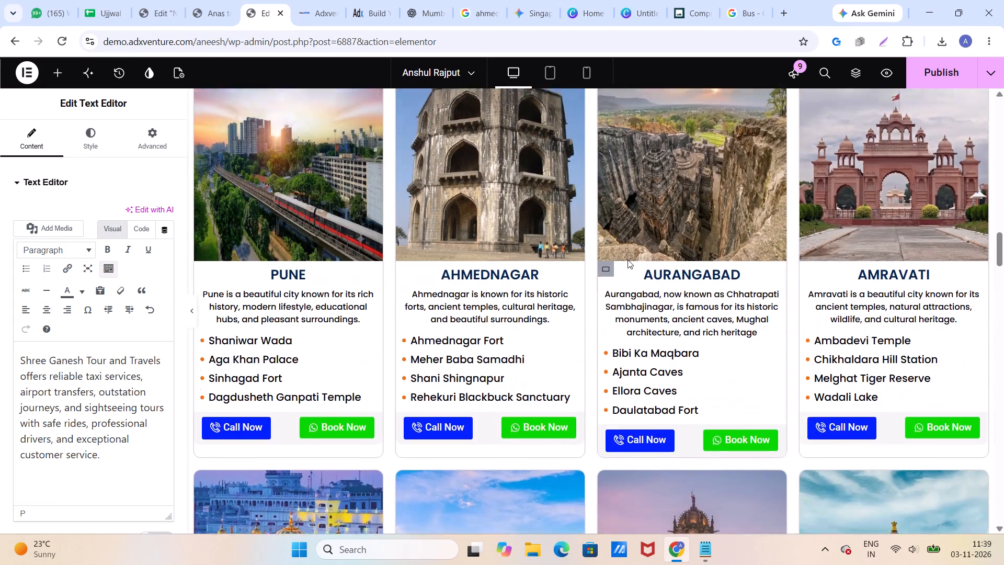
pyautogui.scroll(2, 627, 259)
pyautogui.scroll(-18, 627, 259)
pyautogui.scroll(6, 627, 259)
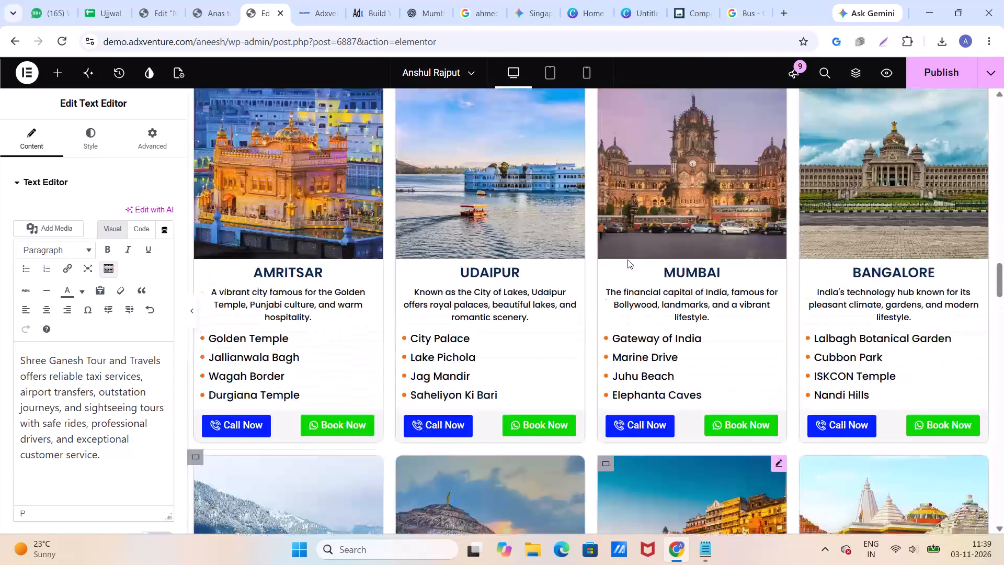
pyautogui.scroll(18, 627, 259)
pyautogui.scroll(5, 627, 259)
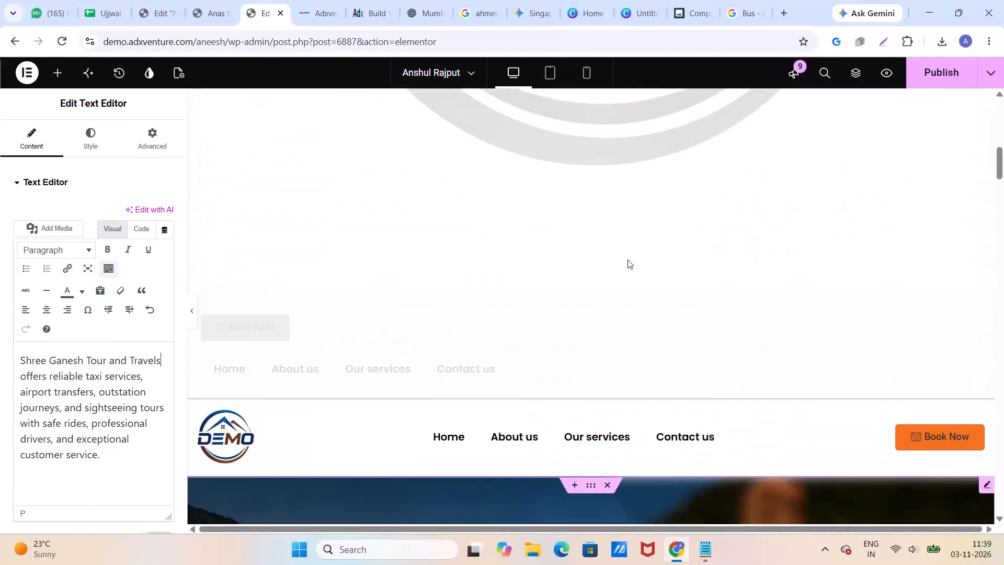
pyautogui.scroll(13, 627, 259)
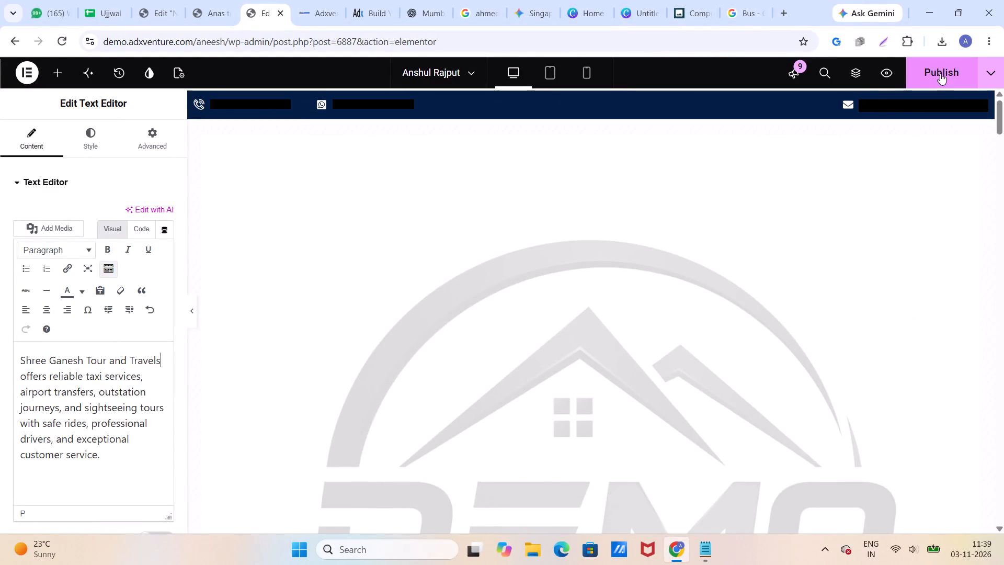
# Publish the updated page.
pyautogui.click(940, 73)
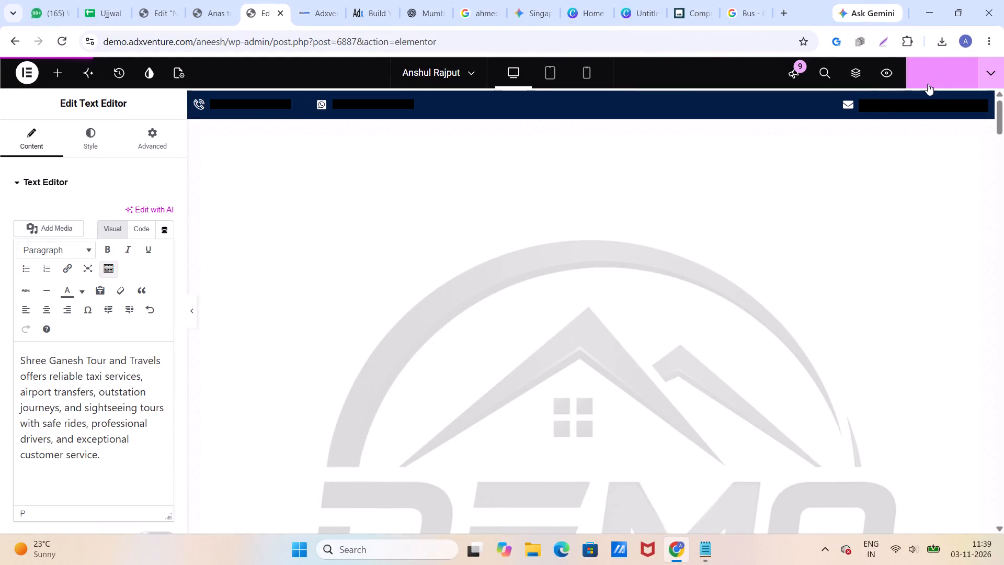
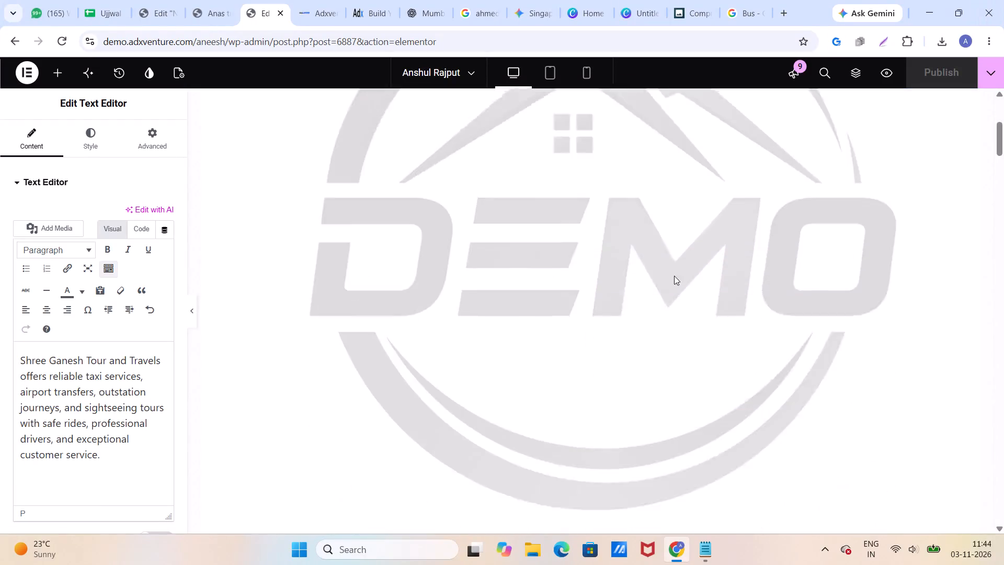
# Leave the Nawaj Taxi Services page's Elementor editor and open the list of all WordPress pages.
pyautogui.scroll(8, 667, 270)
pyautogui.click(170, 22)
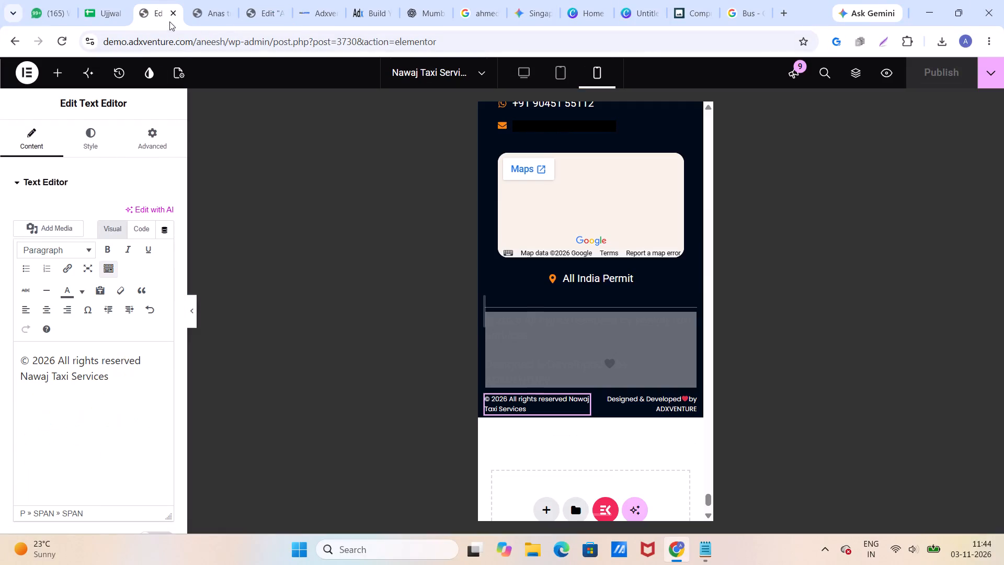
pyautogui.scroll(7, 489, 216)
pyautogui.scroll(11, 521, 184)
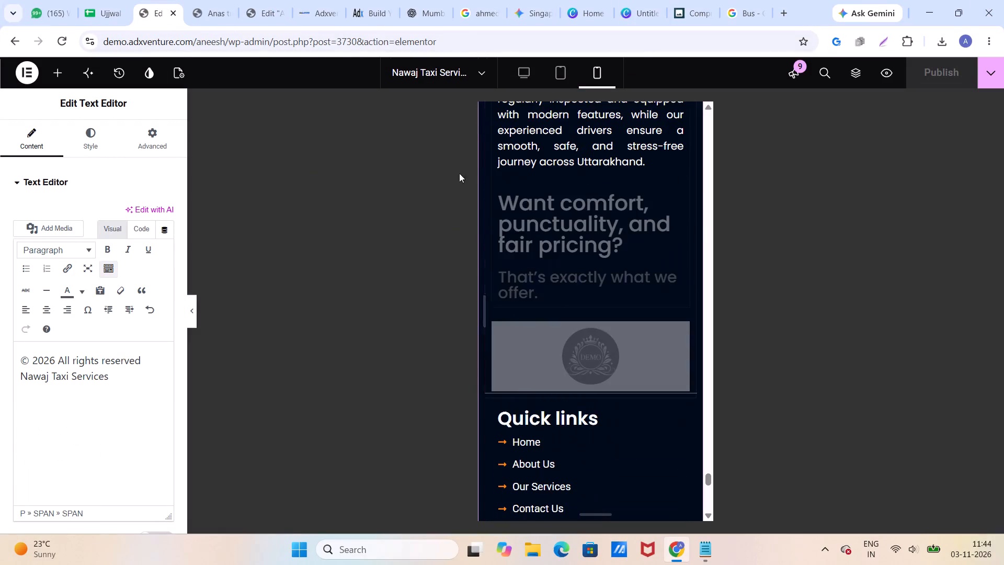
pyautogui.click(31, 70)
pyautogui.click(65, 271)
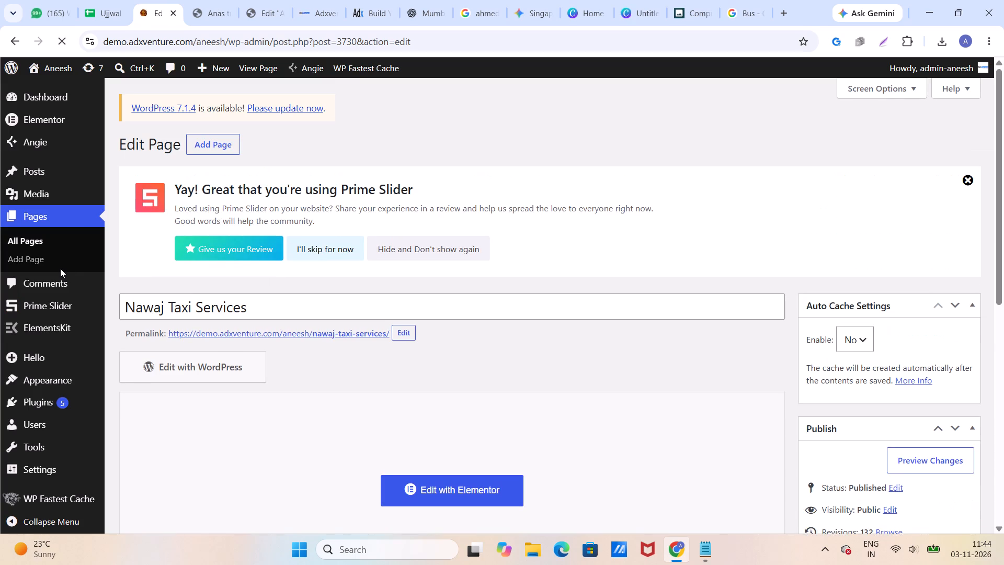
pyautogui.click(25, 235)
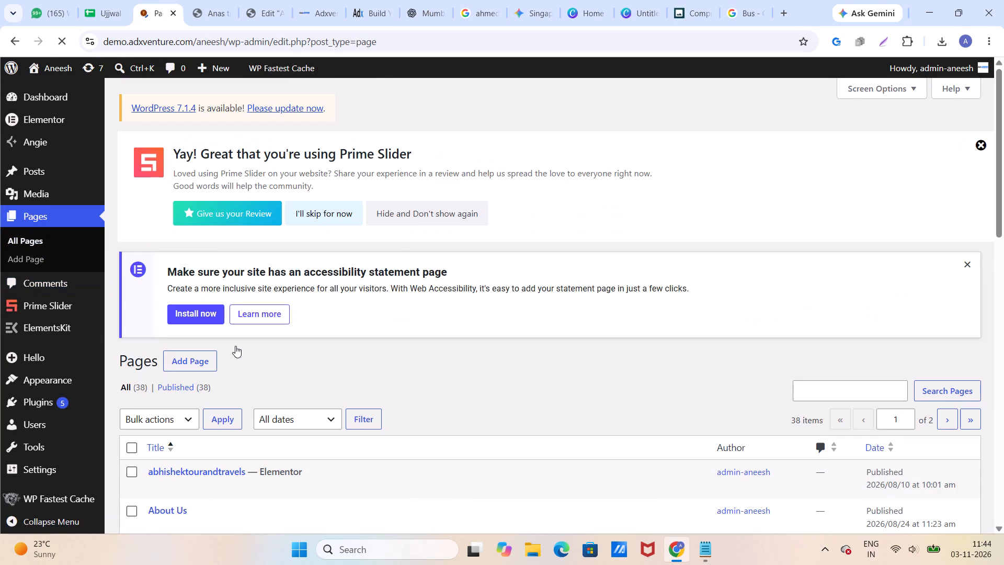
# View the About Us page from the pages list, then return to the list.
pyautogui.scroll(-8, 235, 346)
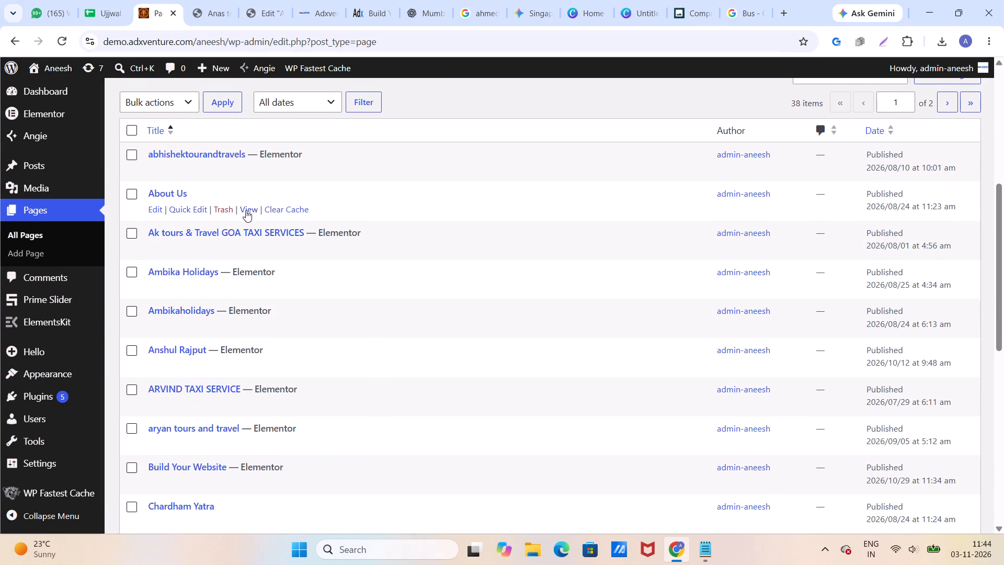
pyautogui.click(246, 210)
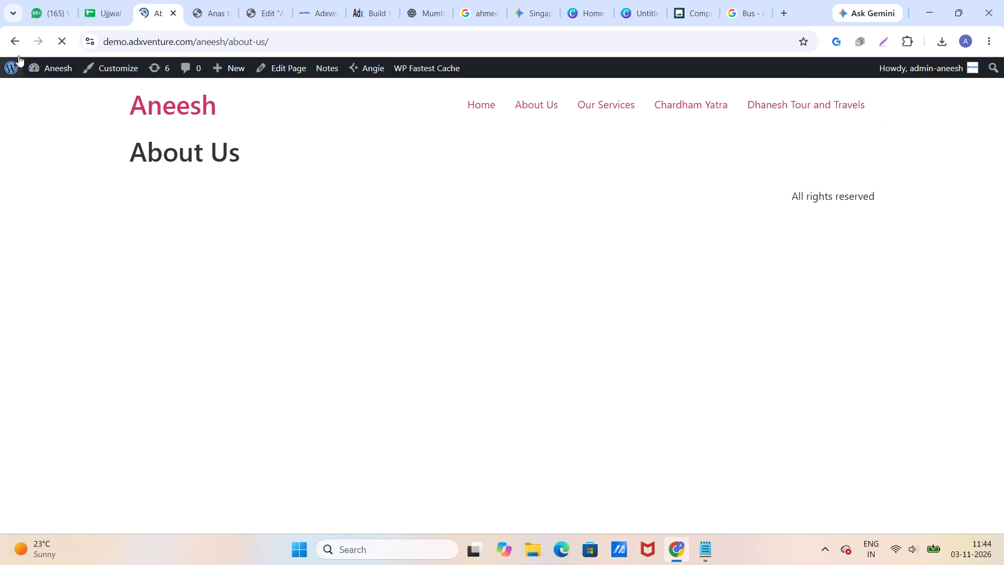
pyautogui.click(18, 44)
pyautogui.scroll(-2, 217, 256)
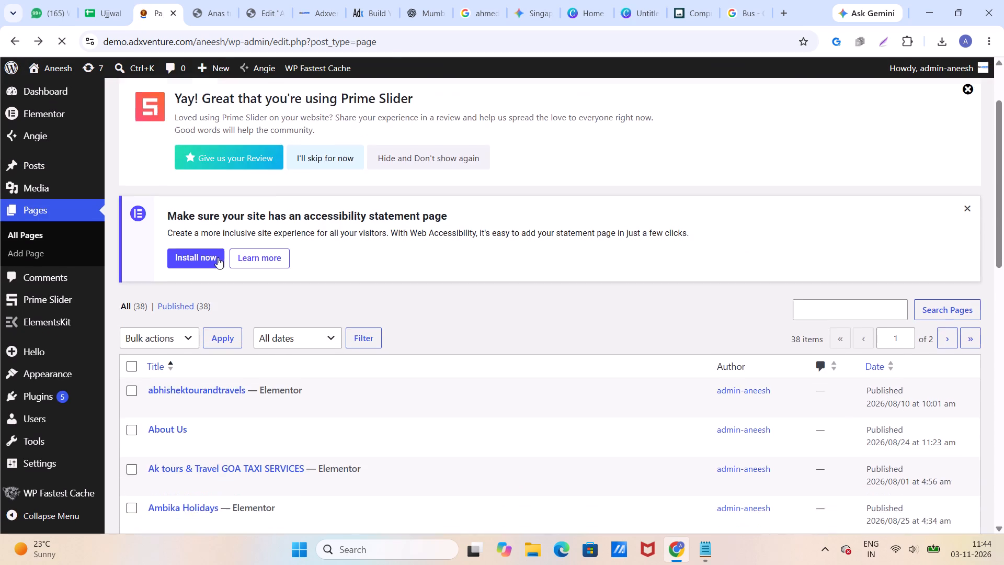
pyautogui.scroll(-2, 218, 257)
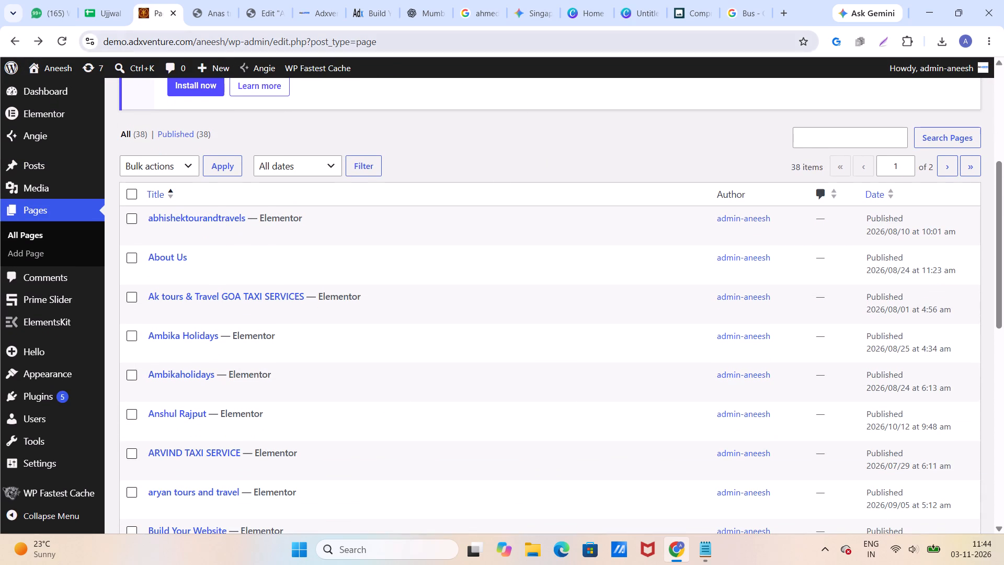
# Copy the website link from the worksheet's "sanjana tour and travels" sheet and open it in a new browser tab.
pyautogui.click(92, 18)
pyautogui.scroll(-2, 458, 414)
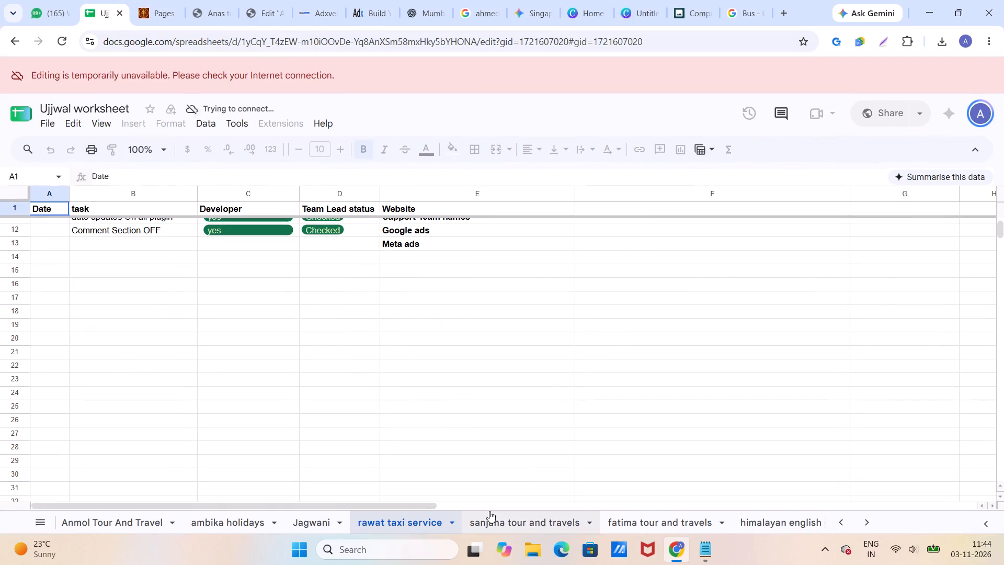
pyautogui.click(489, 514)
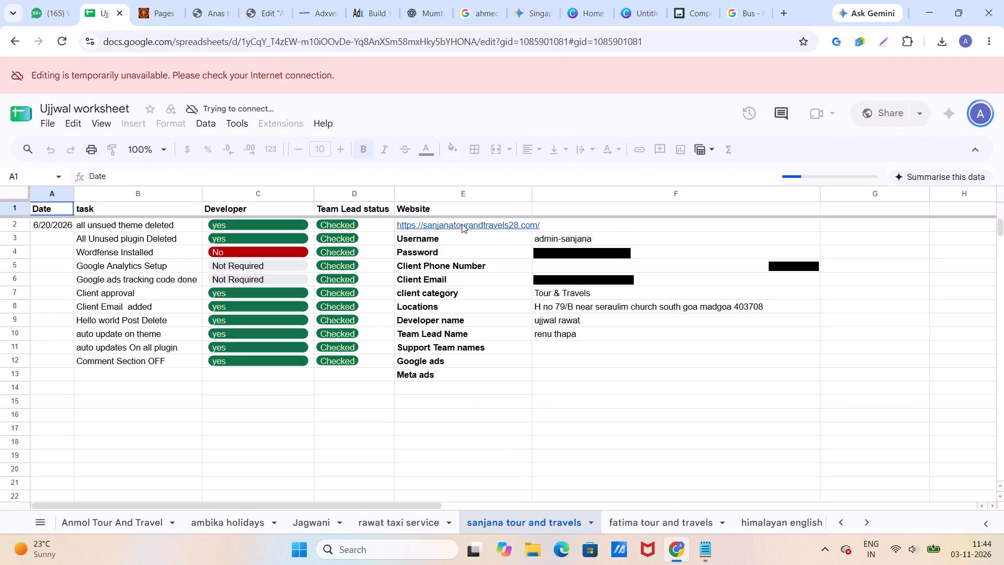
pyautogui.click(462, 224)
pyautogui.click(600, 249)
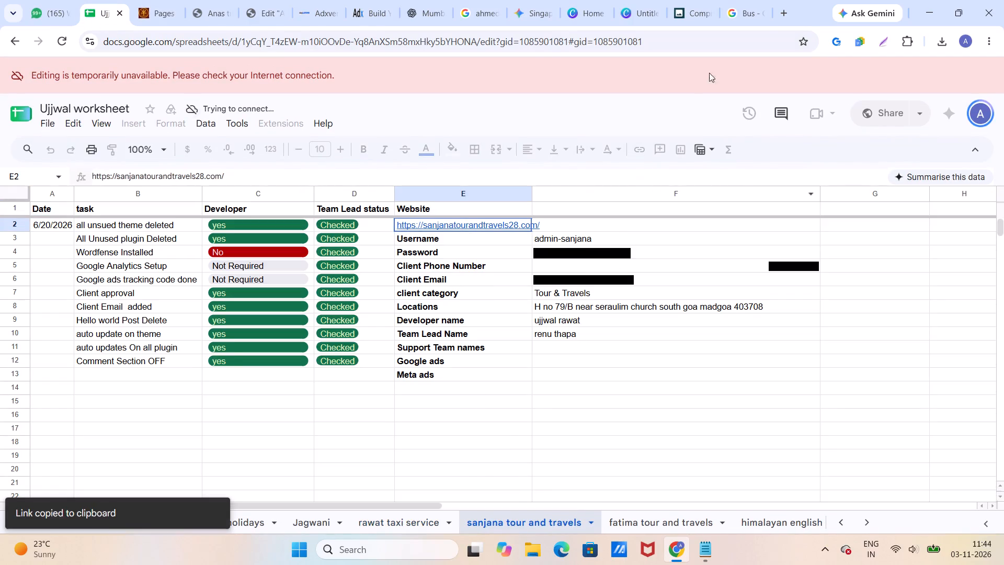
pyautogui.click(788, 15)
pyautogui.click(547, 46)
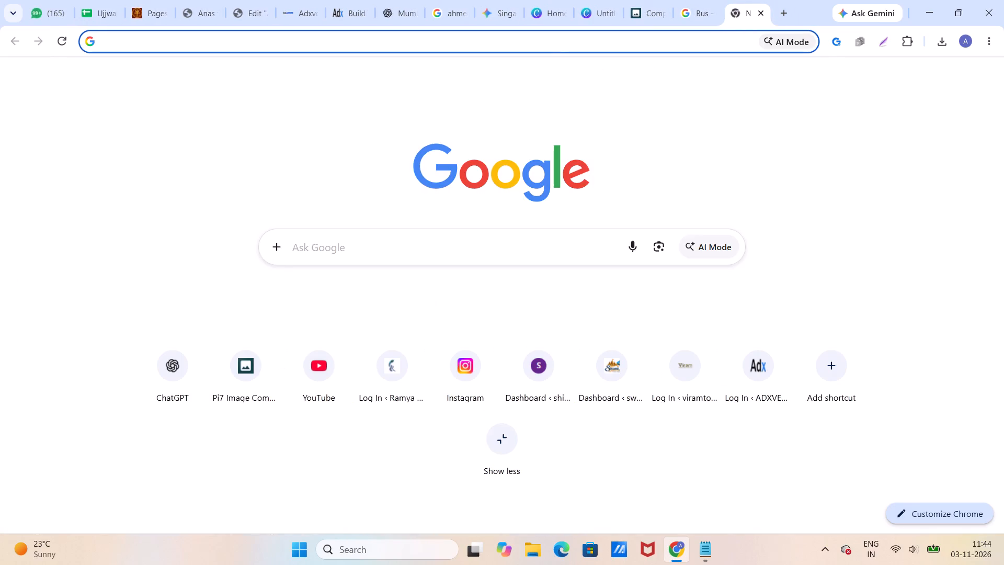
pyautogui.hotkey('ctrl', 'v')
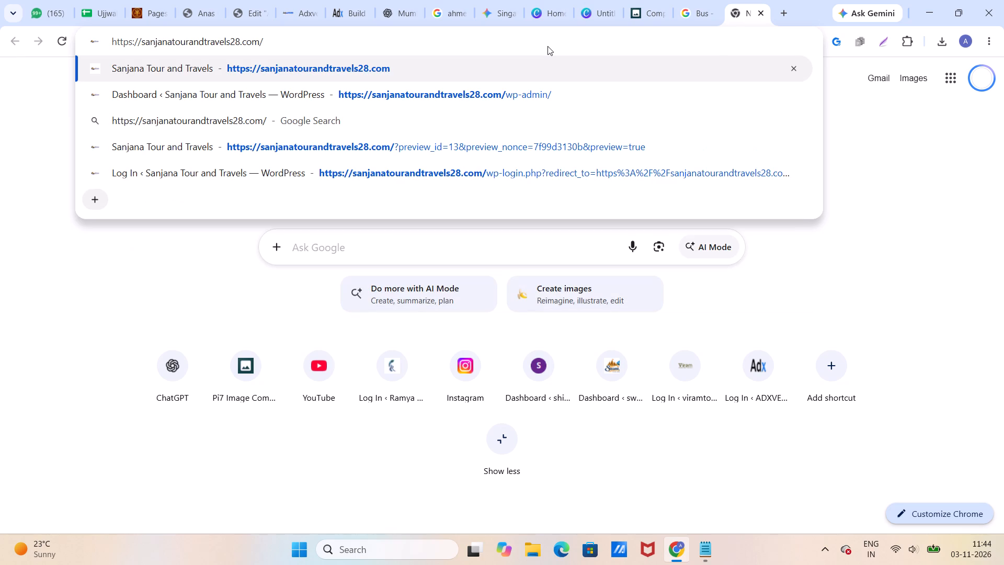
pyautogui.press('Return')
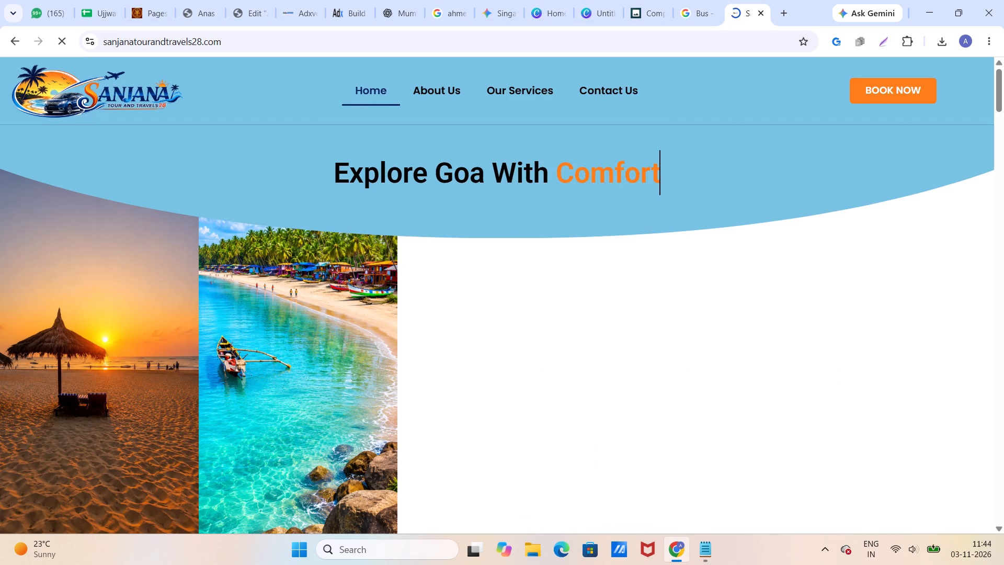
# Examine the Sanjana homepage around the booking form, travel partner statistics and Goa introduction, then close the site.
pyautogui.scroll(-14, 556, 73)
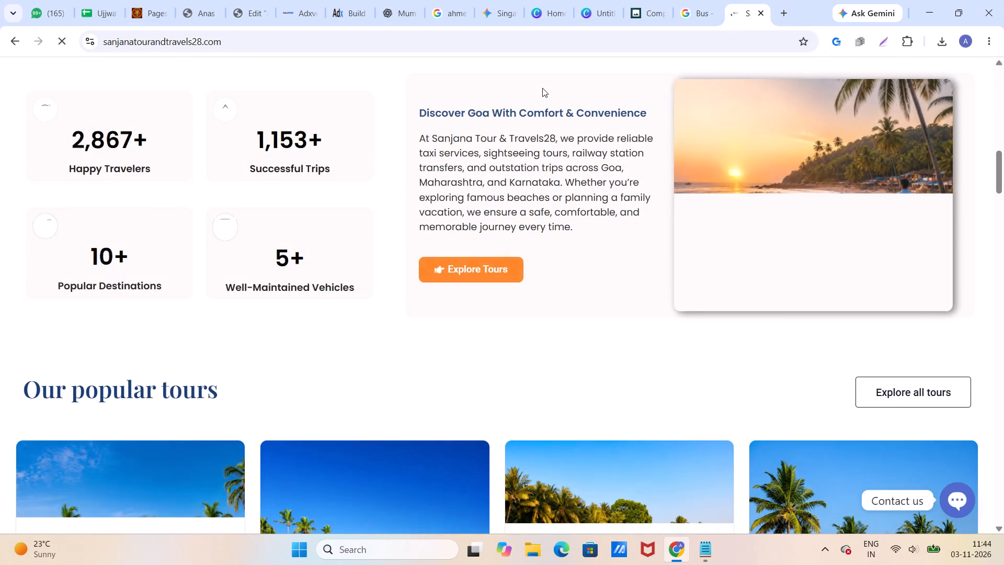
pyautogui.scroll(2, 542, 88)
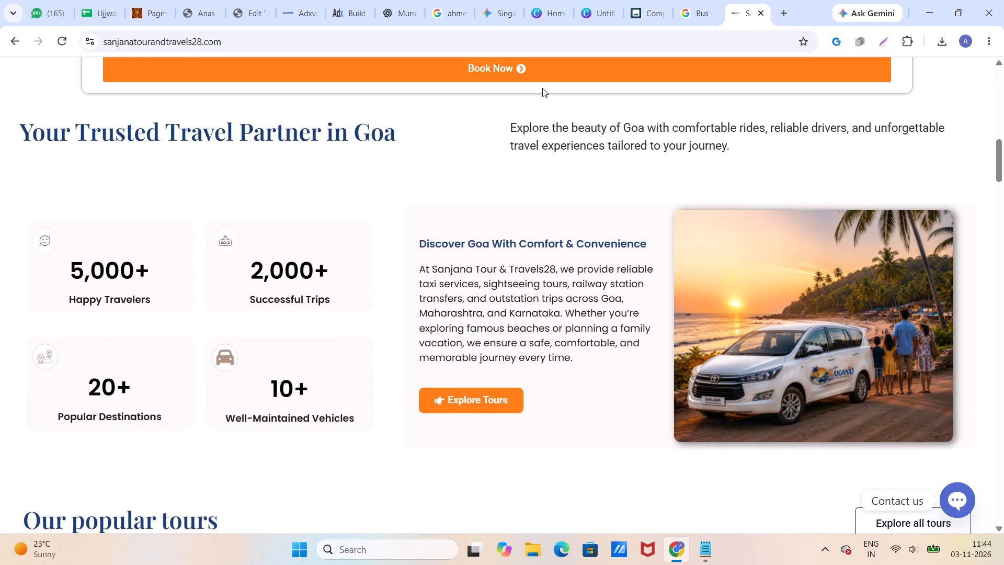
pyautogui.scroll(-4, 542, 88)
pyautogui.scroll(5, 542, 88)
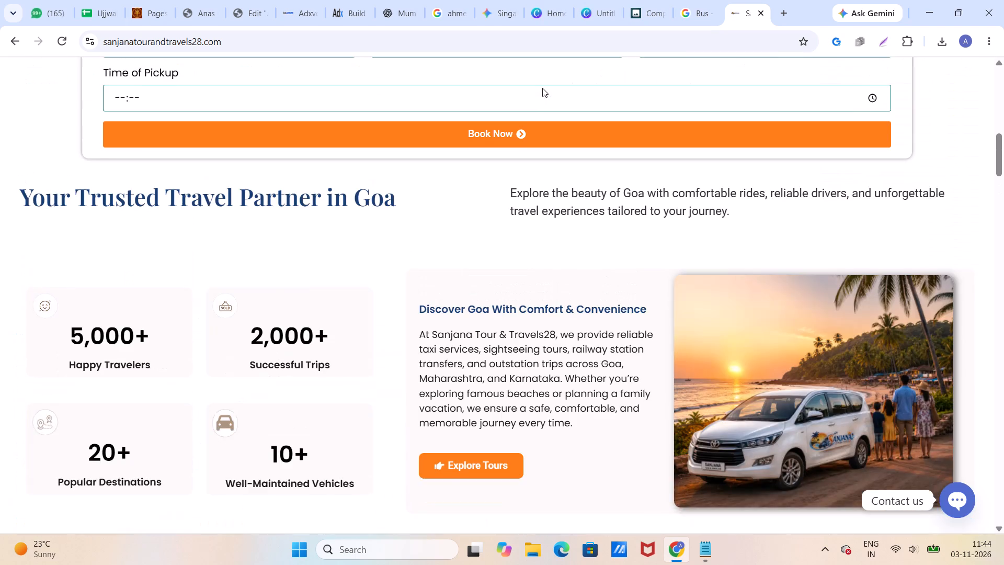
pyautogui.scroll(1, 542, 88)
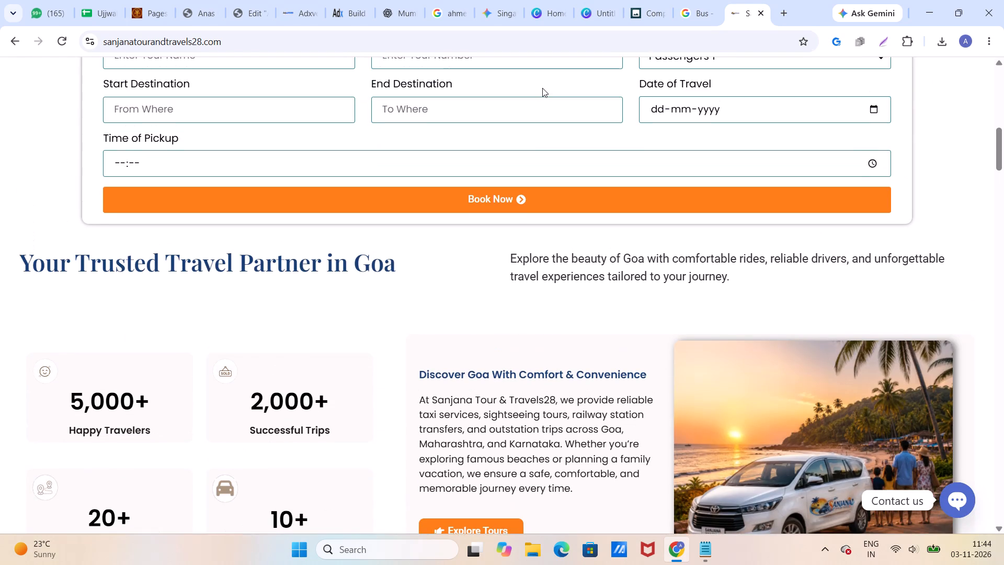
pyautogui.scroll(-2, 510, 306)
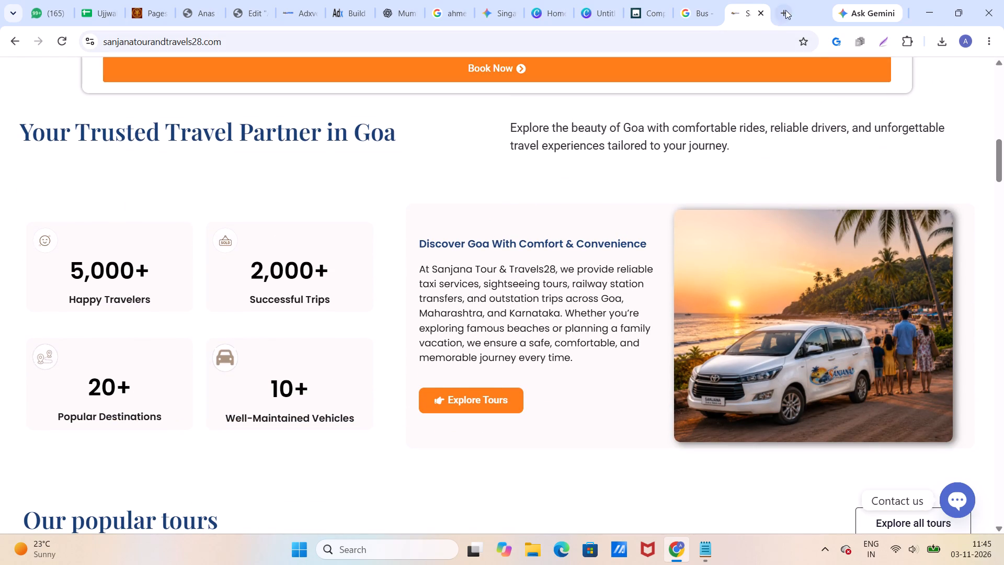
pyautogui.click(760, 13)
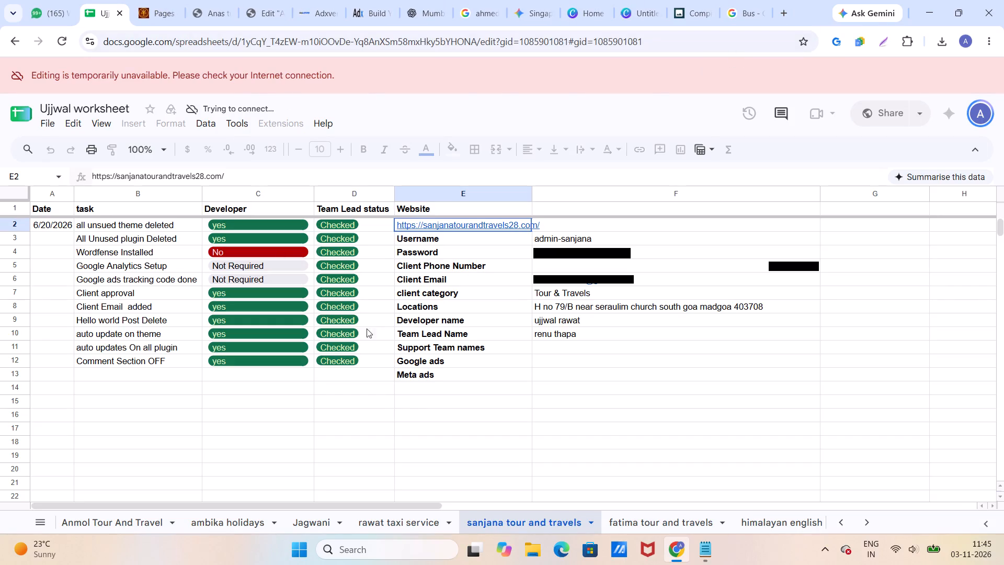
# Open the website linked in the "rawat taxi service" sheet in a new tab, examine its About Us section and close it.
pyautogui.click(415, 525)
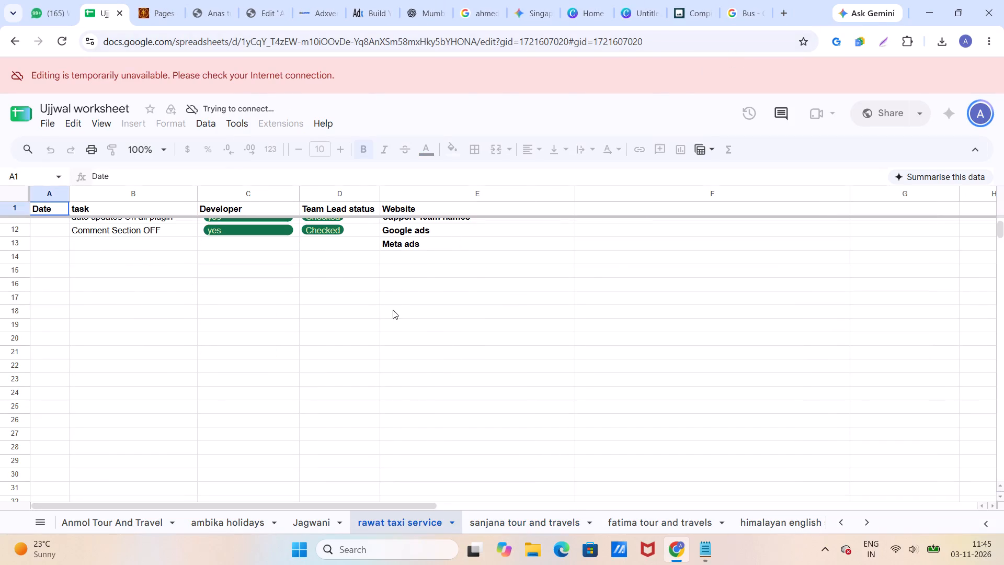
pyautogui.scroll(7, 393, 310)
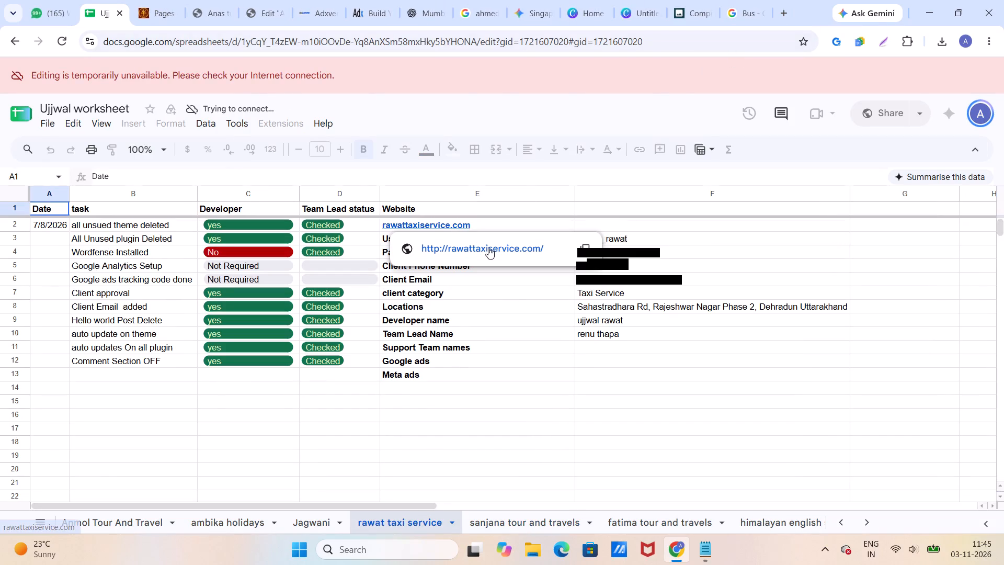
pyautogui.click(588, 253)
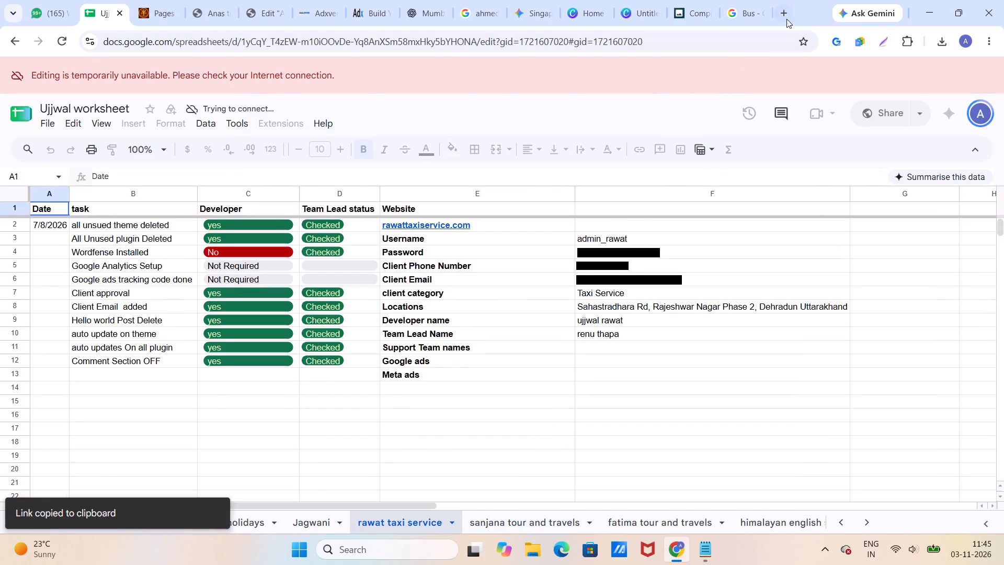
pyautogui.click(786, 15)
pyautogui.click(506, 48)
pyautogui.hotkey('ctrl', 'v')
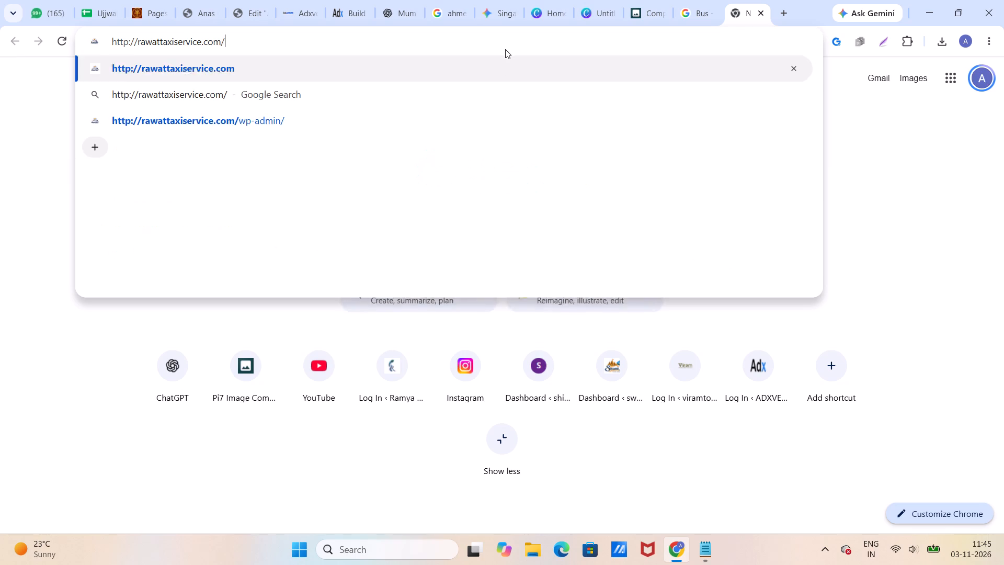
pyautogui.press('Return')
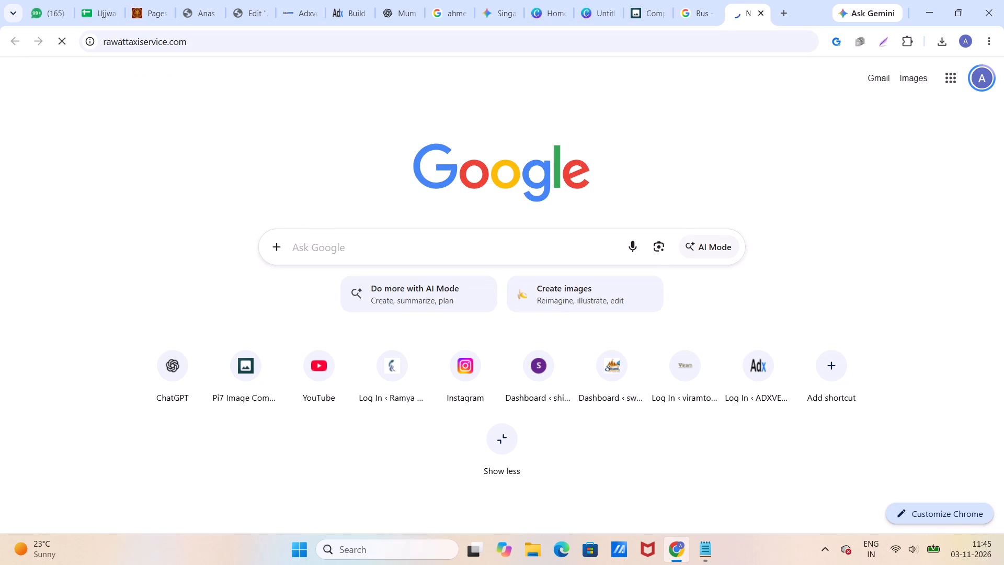
pyautogui.scroll(-7, 460, 244)
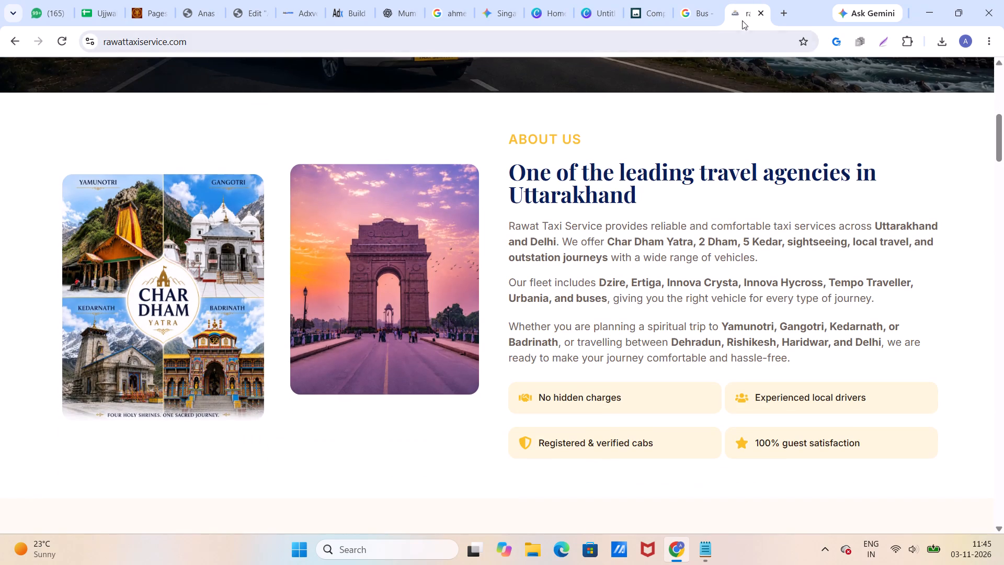
pyautogui.click(763, 13)
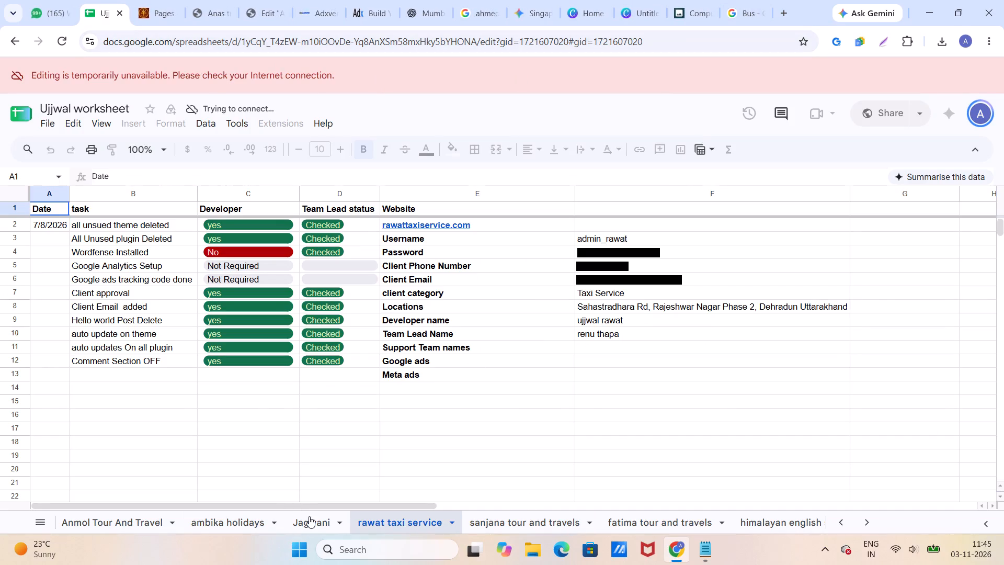
# Open the website linked in the "Anmol Tour And Travel" sheet in a new tab, examine its About Us section and close it.
pyautogui.click(150, 525)
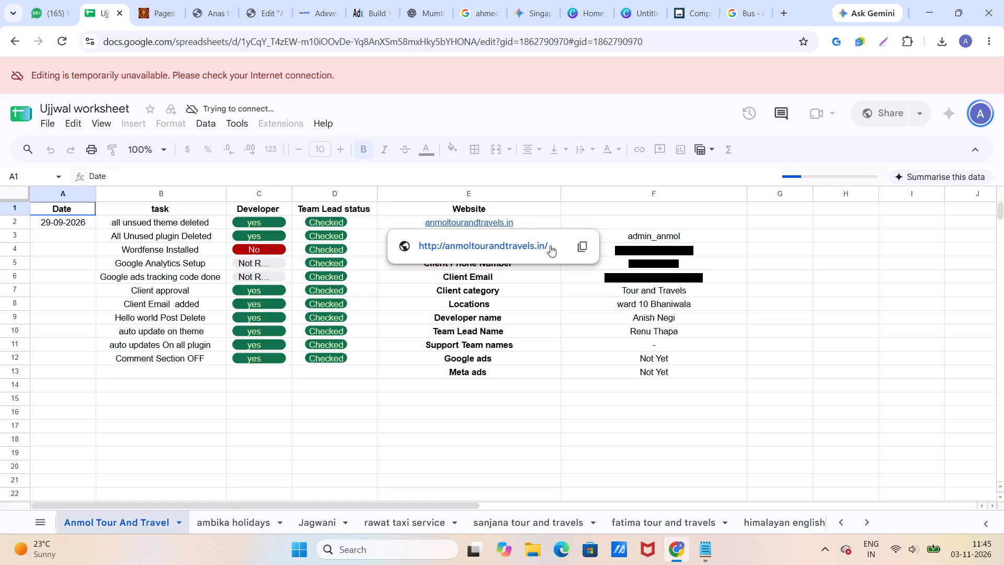
pyautogui.click(580, 246)
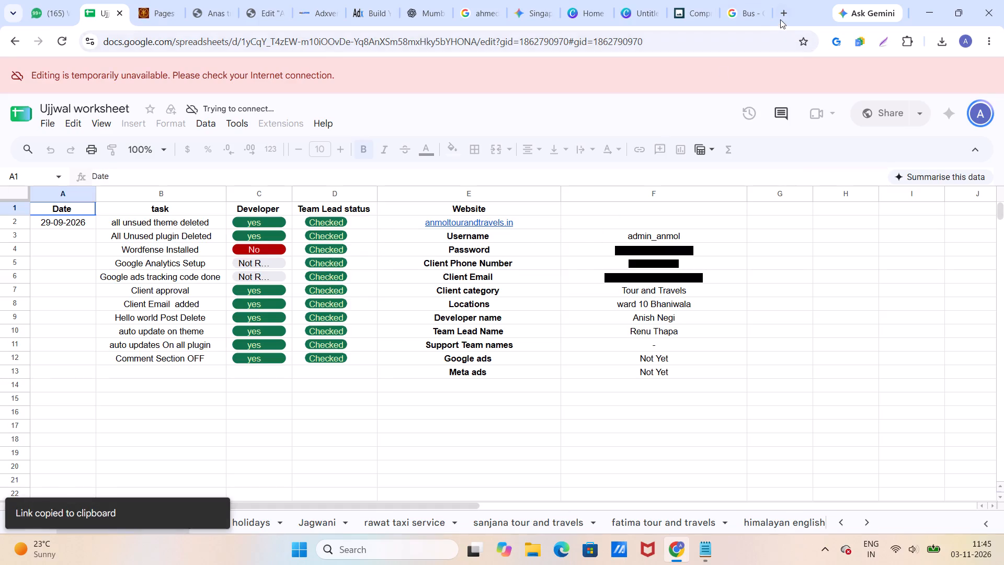
pyautogui.click(781, 17)
pyautogui.click(578, 45)
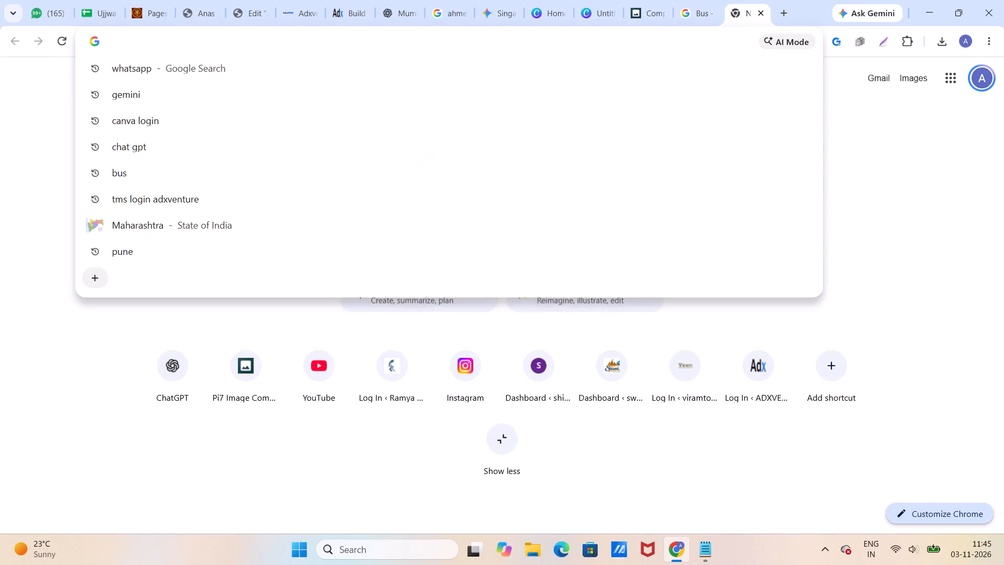
pyautogui.hotkey('ctrl', 'v')
pyautogui.press('Return')
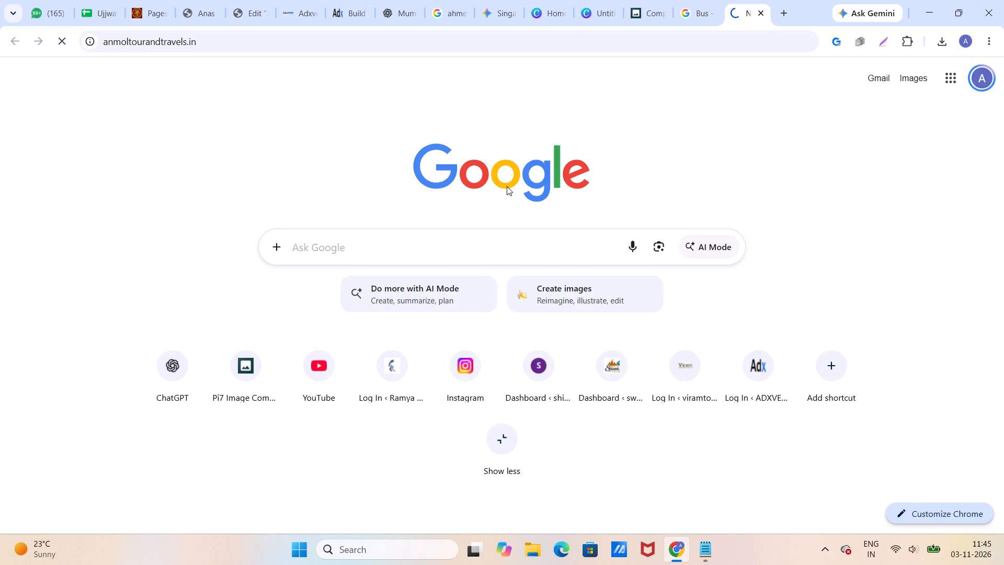
pyautogui.scroll(-7, 436, 252)
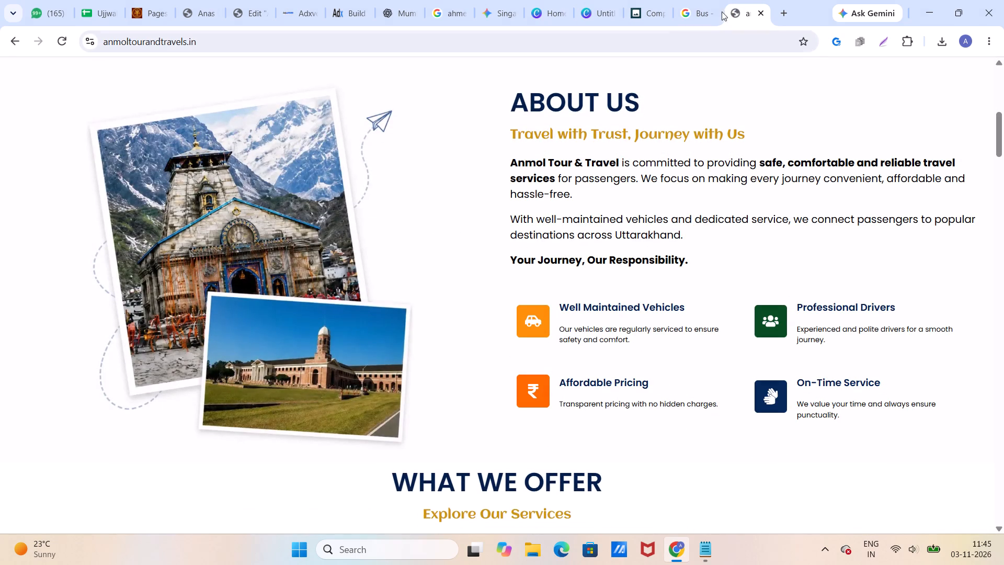
pyautogui.click(765, 14)
# View the "aryan tours and travel" page from the WordPress pages list, examine its testimonials and Why Choose Us sections, and return to the list.
pyautogui.click(147, 0)
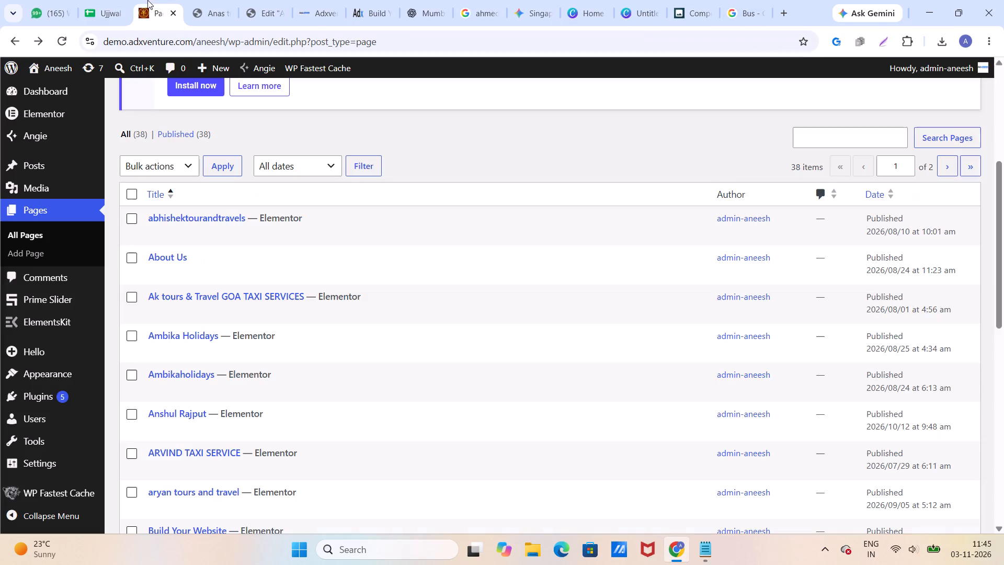
pyautogui.scroll(-3, 348, 350)
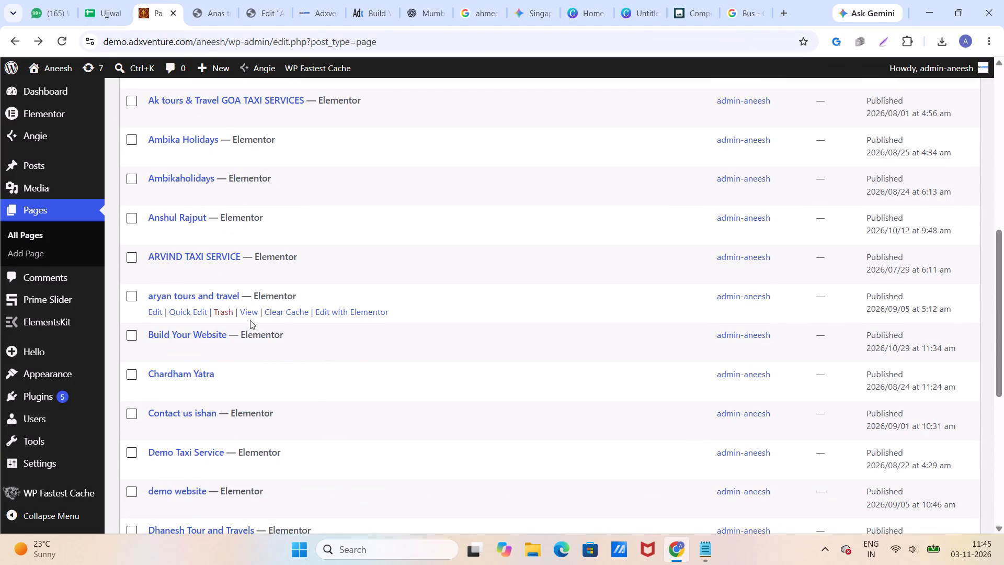
pyautogui.click(250, 312)
pyautogui.scroll(-1, 321, 340)
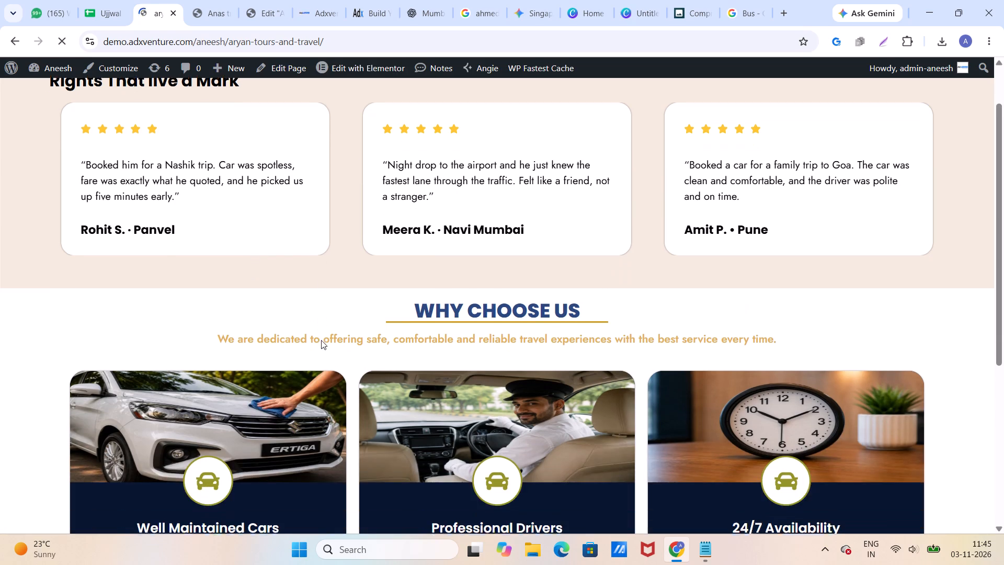
pyautogui.scroll(1, 322, 342)
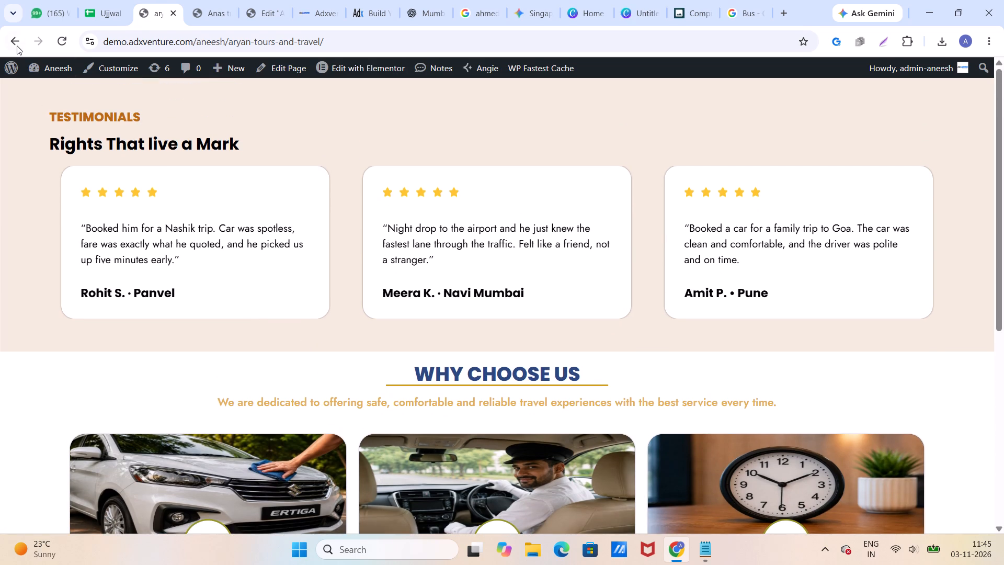
pyautogui.click(17, 46)
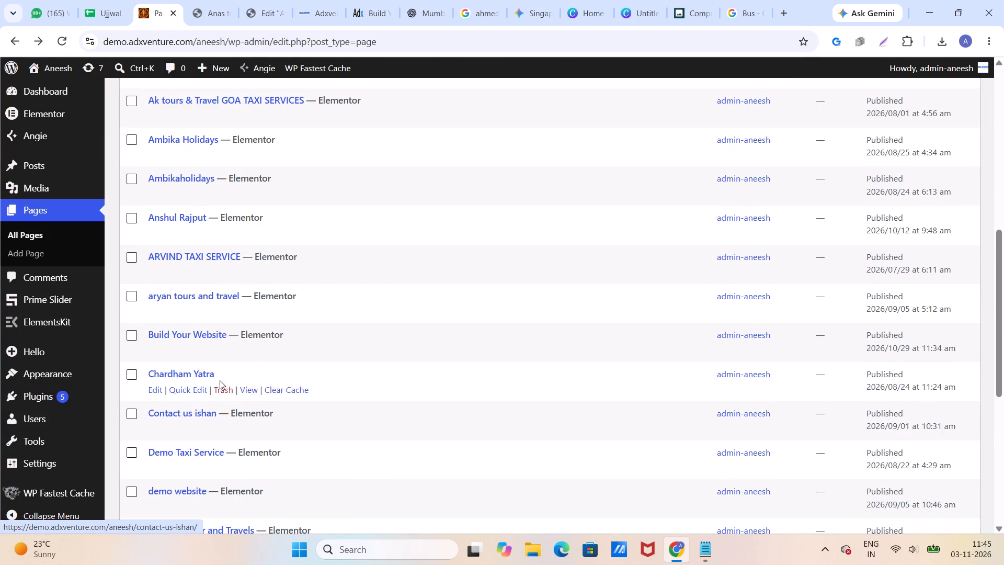
# View the "ARVIND TAXI SERVICE" page, examine its About Us and Our Services sections, and return to the pages list.
pyautogui.click(251, 270)
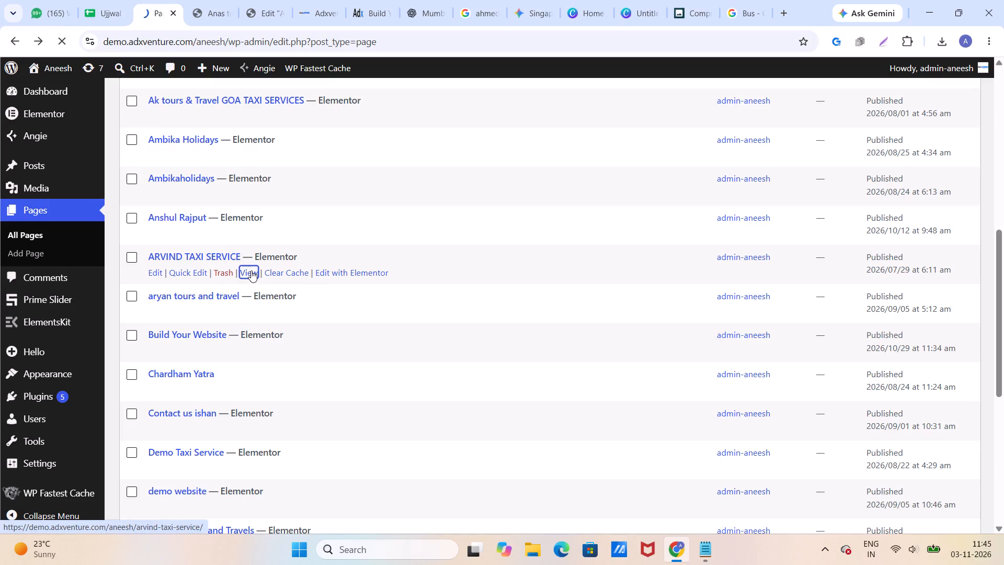
pyautogui.scroll(-7, 276, 278)
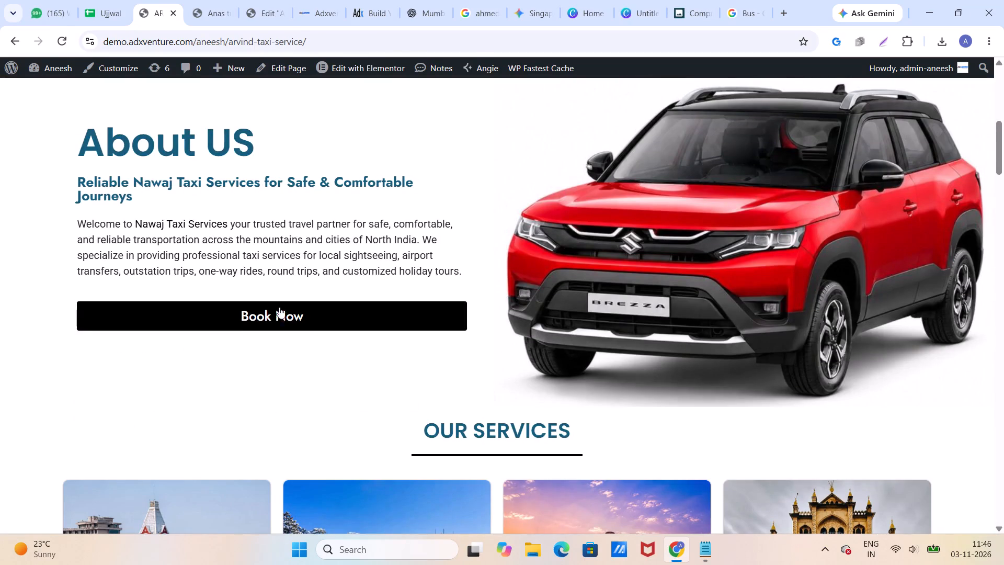
pyautogui.scroll(1, 304, 288)
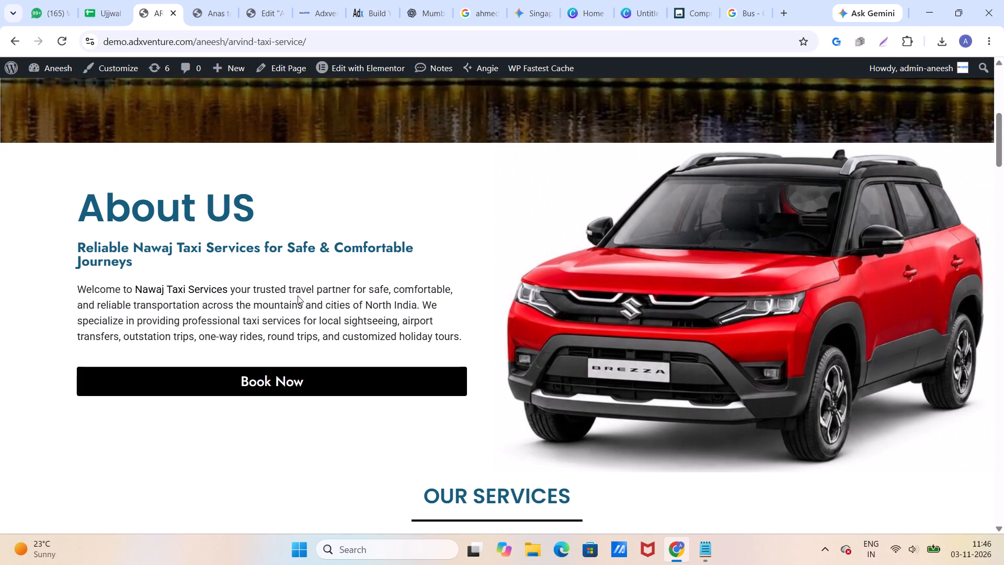
pyautogui.scroll(-2, 298, 296)
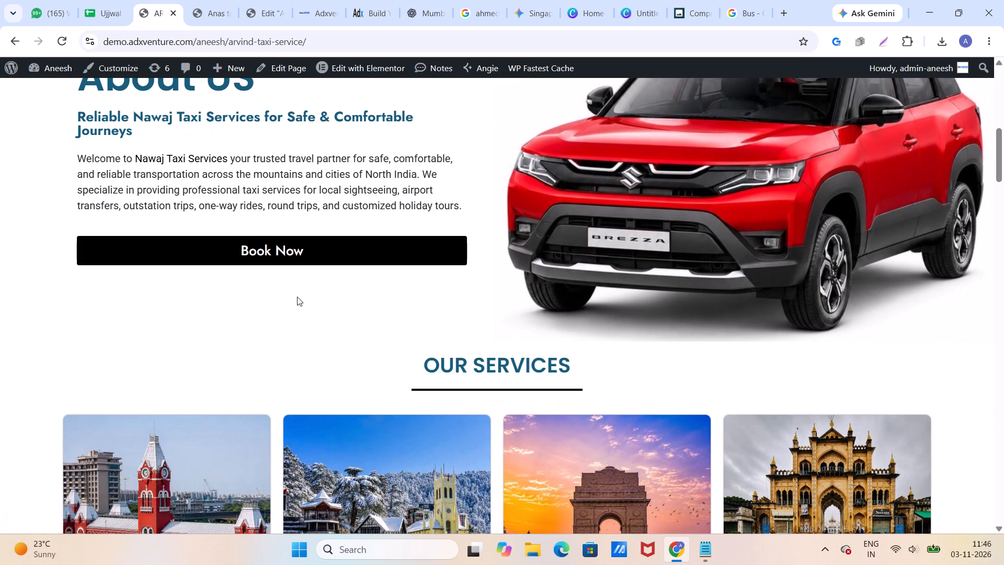
pyautogui.click(18, 43)
# View the "Divan Transport Services" page, check its About Us section and open the page for editing with Elementor.
pyautogui.scroll(-4, 332, 321)
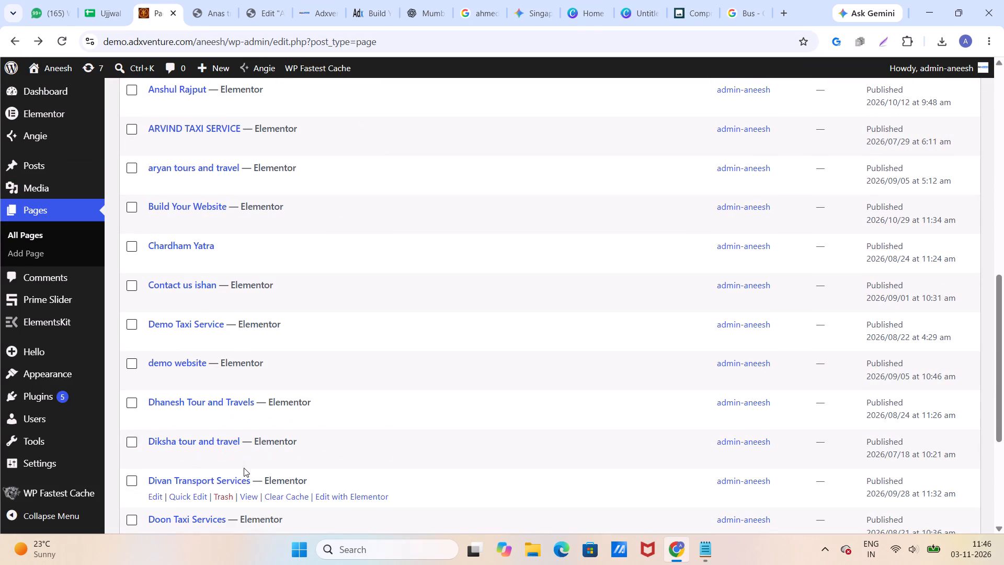
pyautogui.scroll(-1, 243, 461)
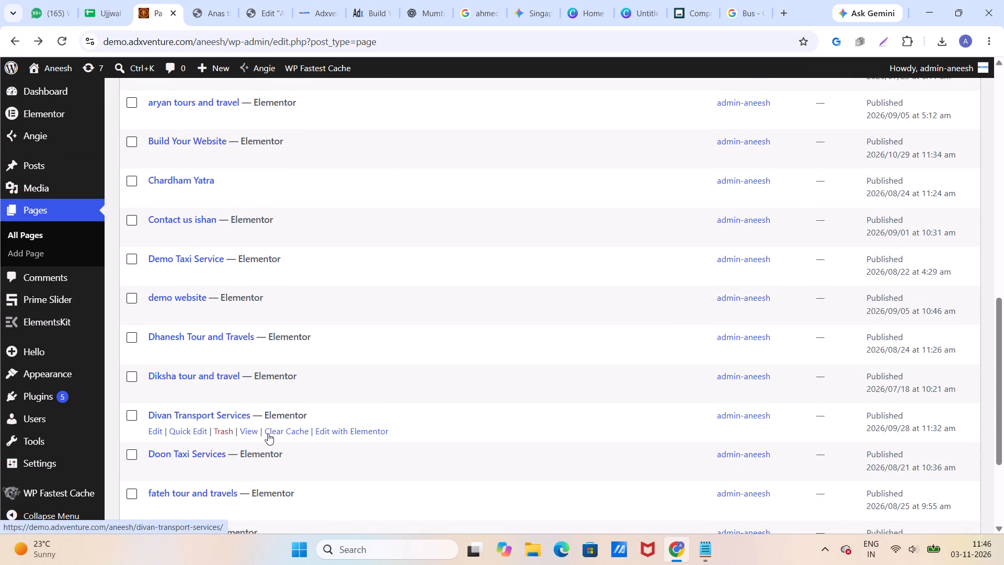
pyautogui.click(251, 431)
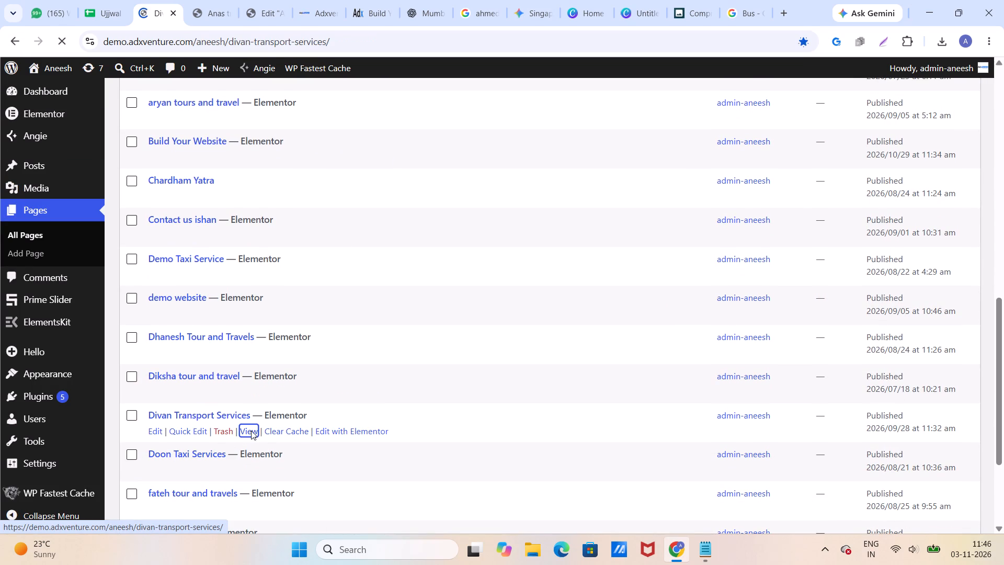
pyautogui.scroll(-6, 252, 424)
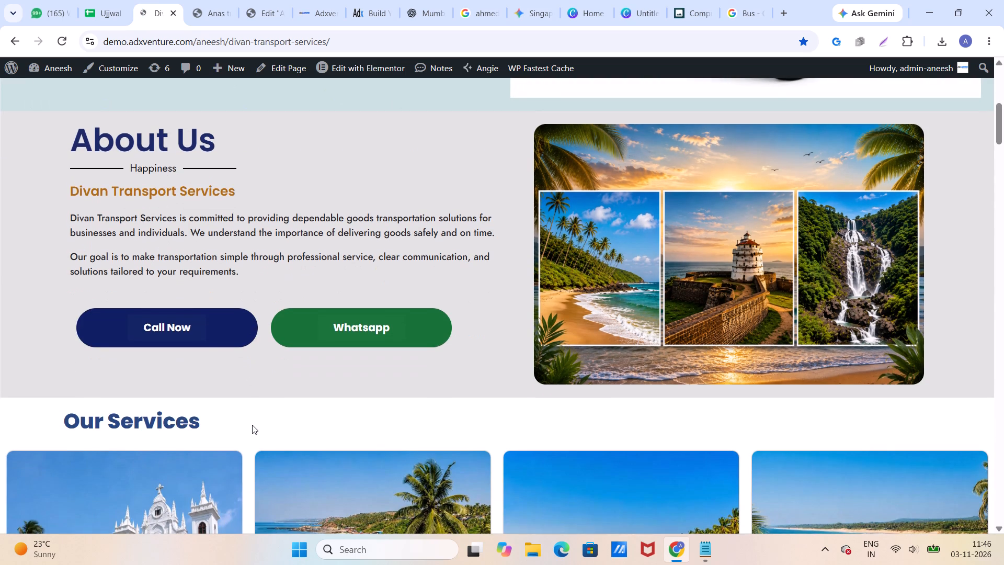
pyautogui.scroll(1, 252, 425)
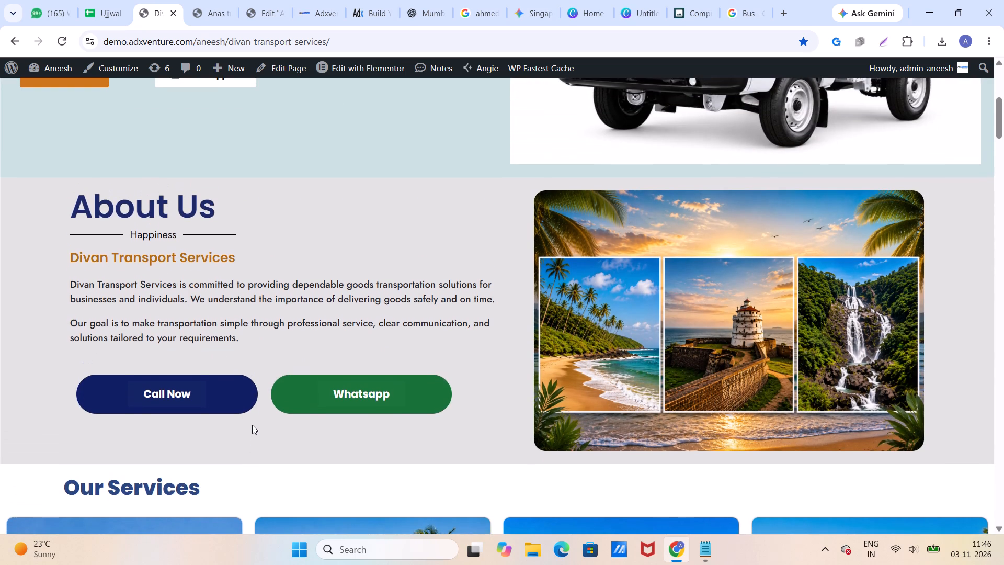
pyautogui.click(347, 59)
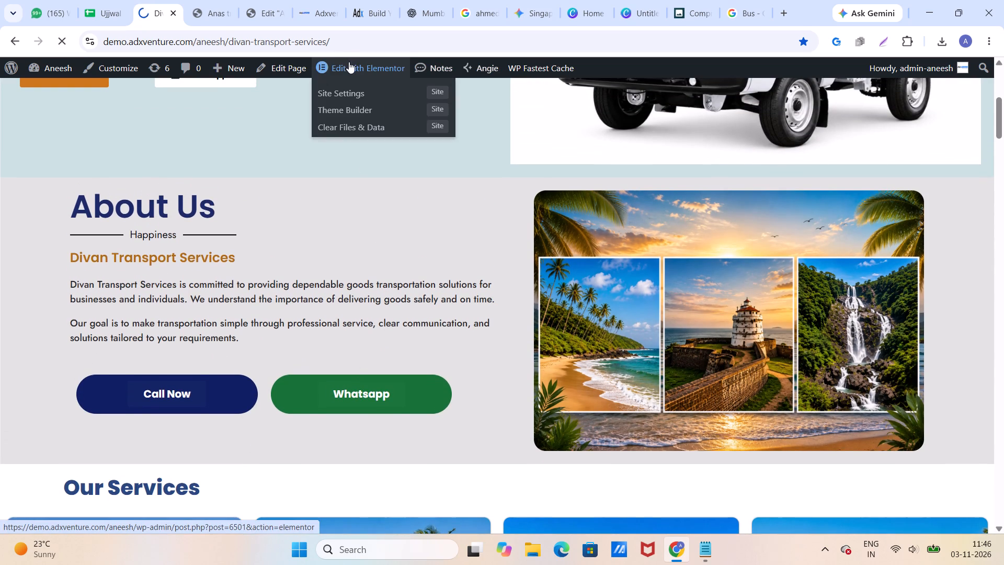
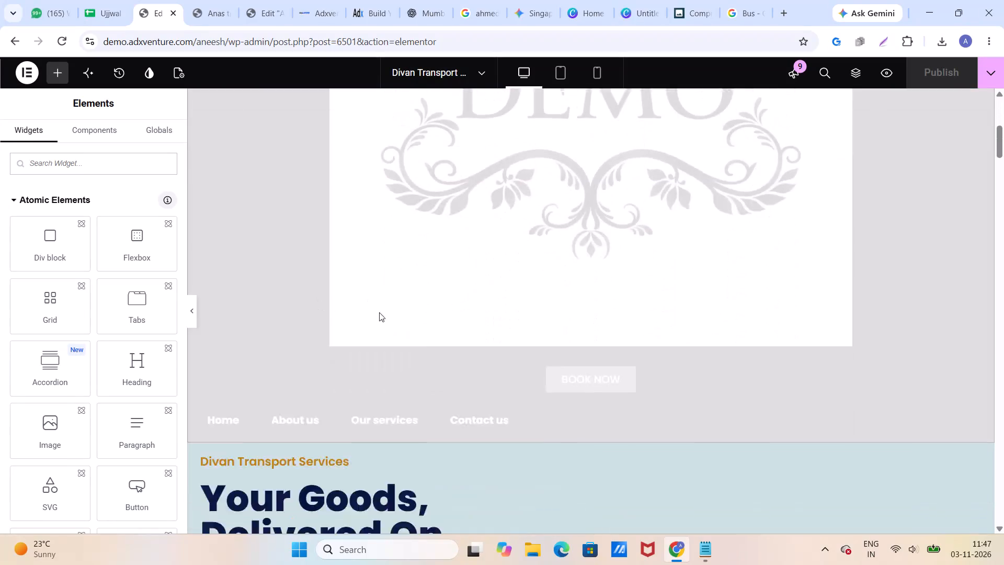
# Copy the whole About Us container from the Divan Transport Services page.
pyautogui.scroll(-1, 382, 314)
pyautogui.scroll(-1, 480, 368)
pyautogui.scroll(2, 615, 356)
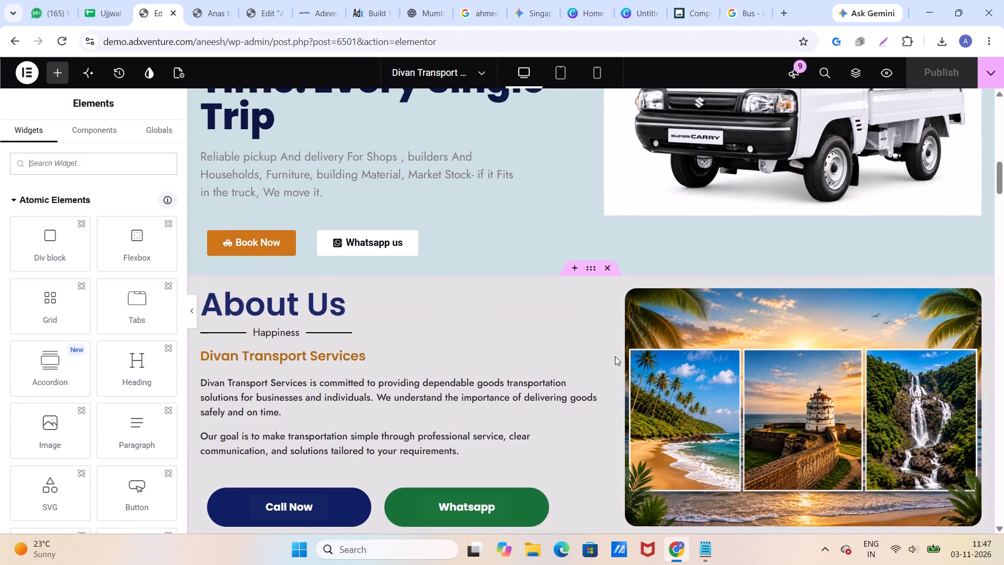
pyautogui.scroll(-2, 614, 356)
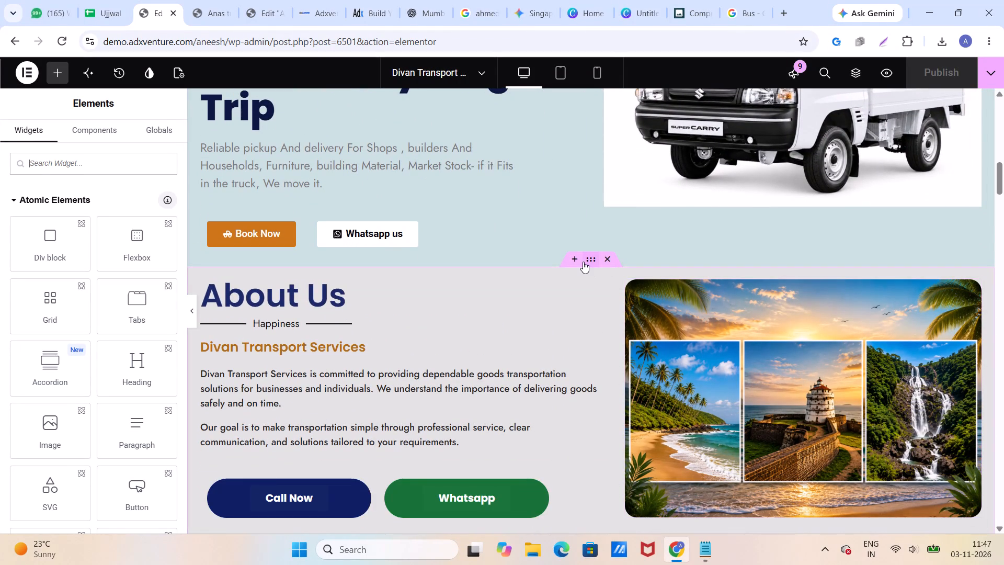
pyautogui.click(587, 260)
pyautogui.rightClick(587, 260)
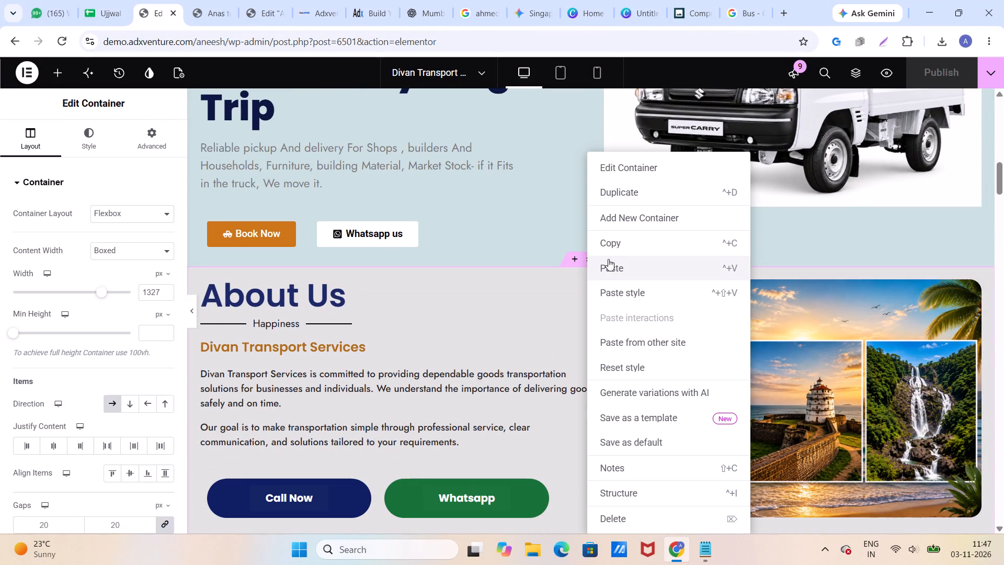
pyautogui.click(614, 241)
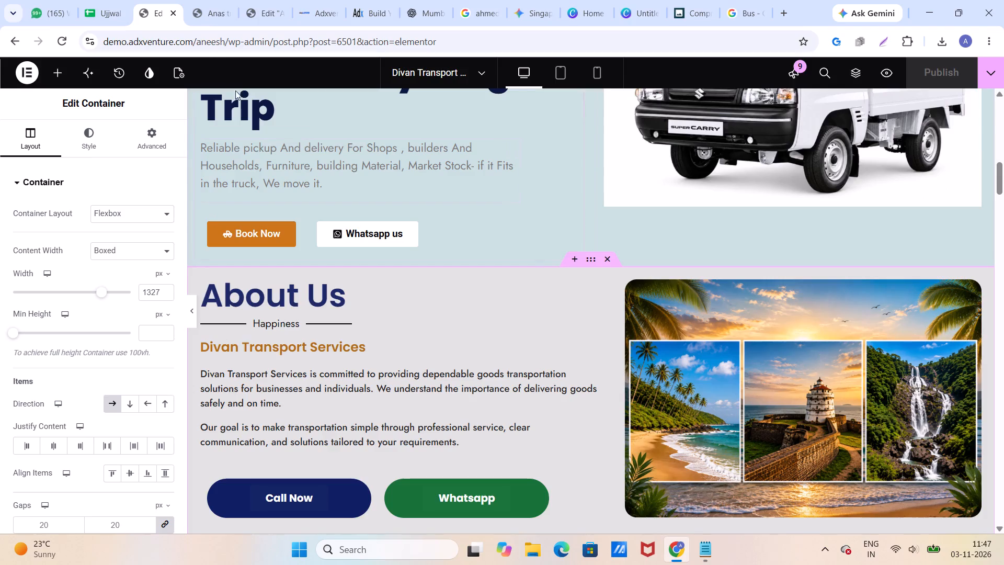
# Return to the Shree Ganesh Tour and Travels page in the Elementor editor and find the area between the booking form and Our Services.
pyautogui.click(256, 12)
pyautogui.scroll(-11, 323, 239)
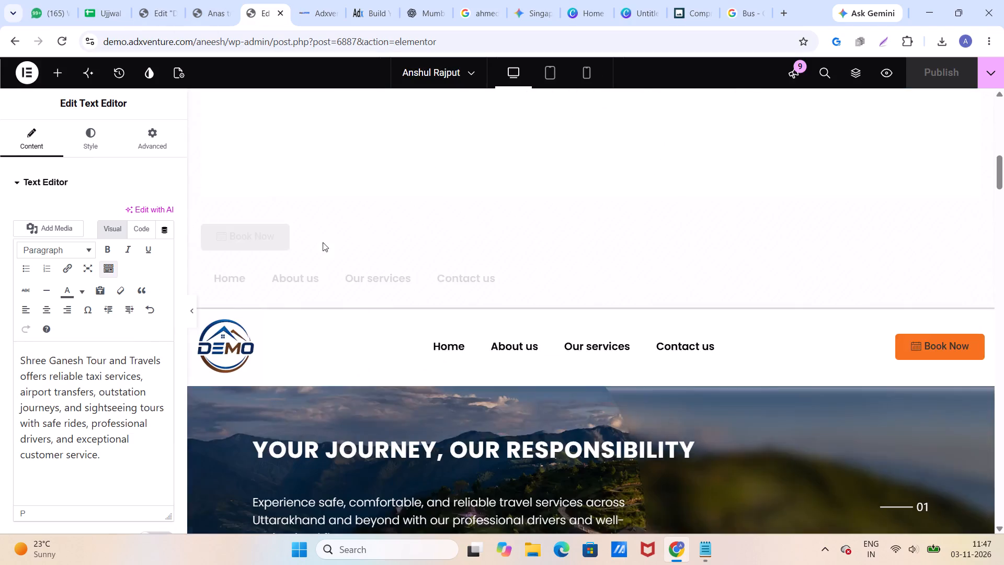
pyautogui.scroll(-4, 323, 242)
pyautogui.scroll(2, 361, 242)
pyautogui.scroll(-8, 362, 241)
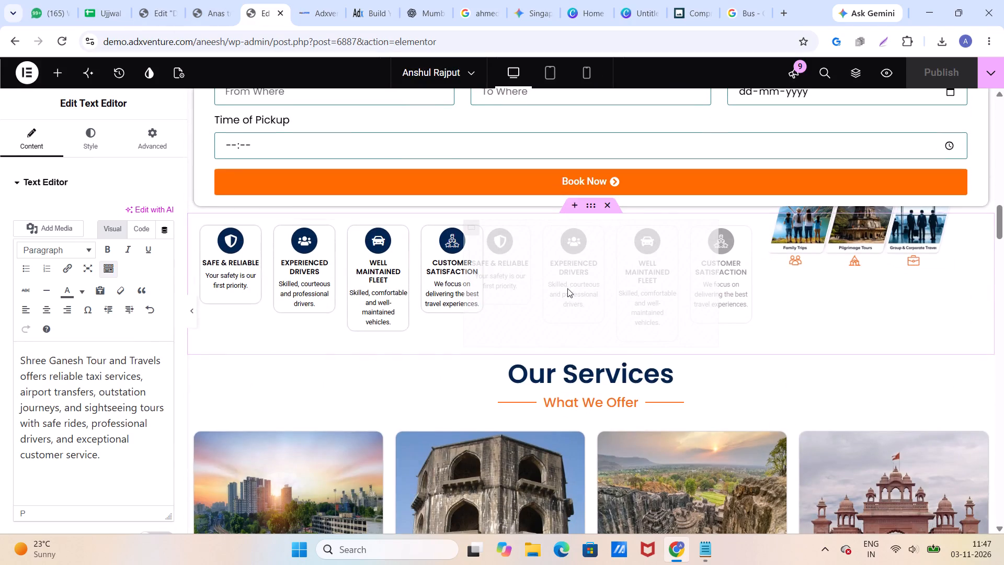
# Preview the page, examine the area between the booking form and Our Services, and return to the Elementor editor.
pyautogui.click(881, 68)
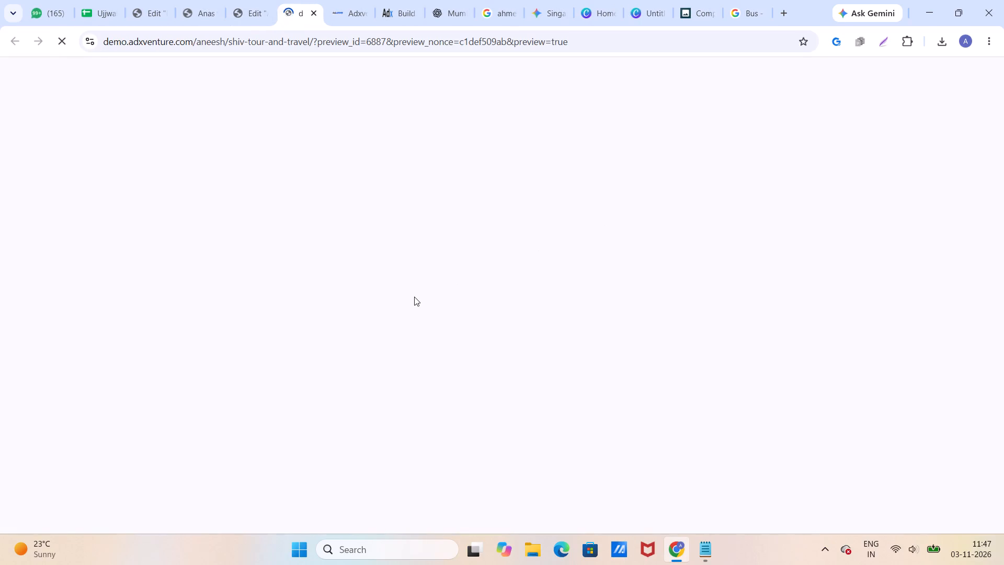
pyautogui.scroll(-9, 414, 297)
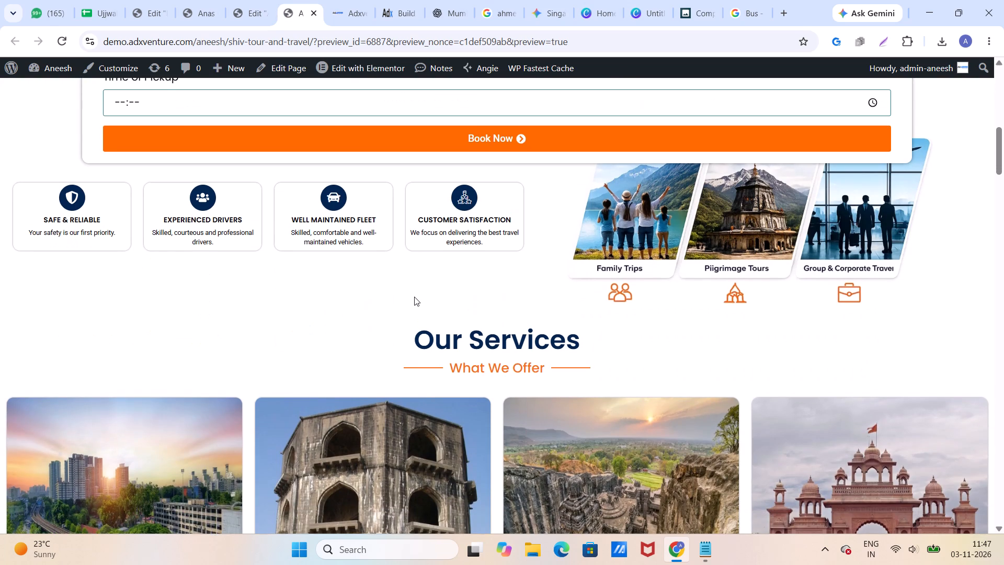
pyautogui.scroll(3, 414, 297)
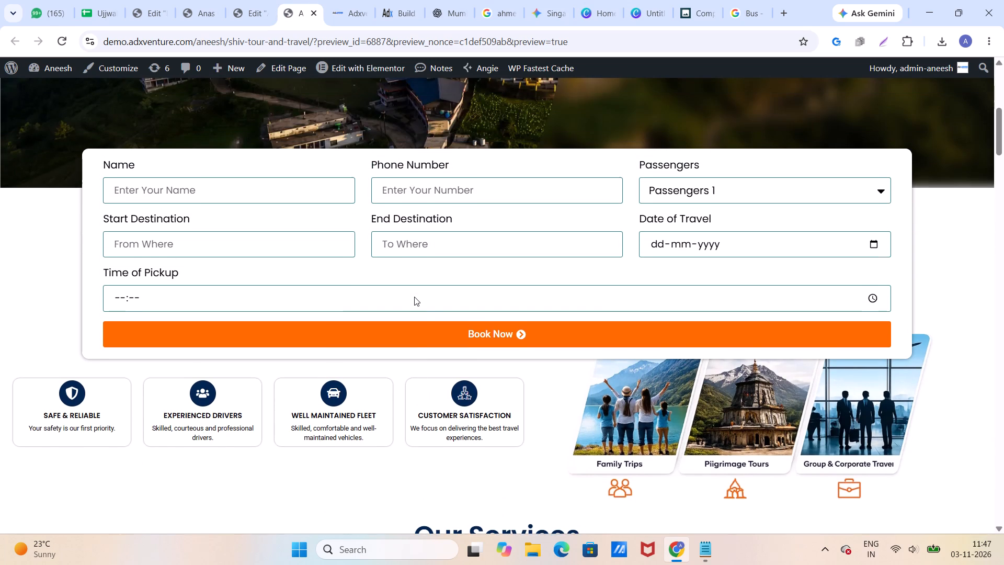
pyautogui.click(242, 20)
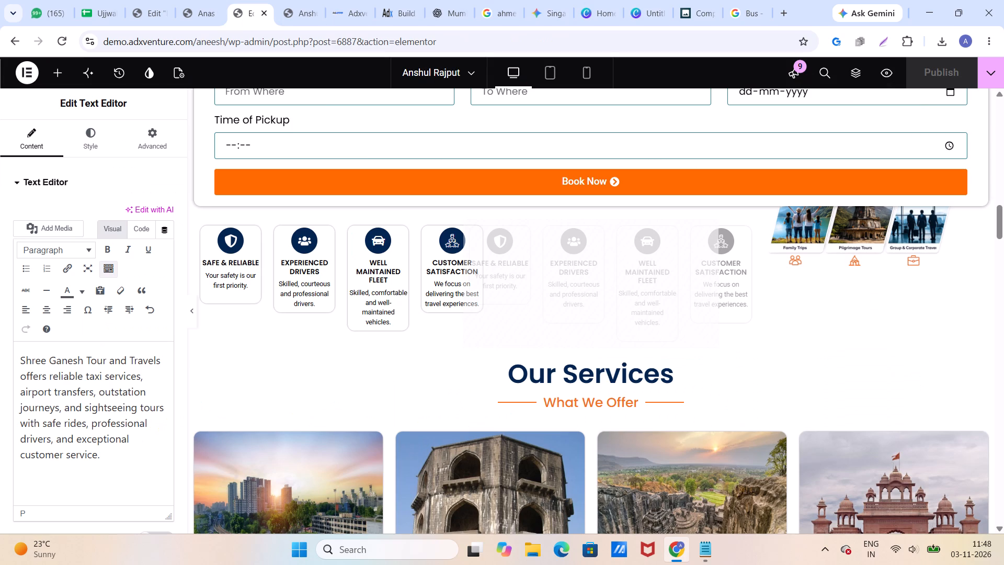
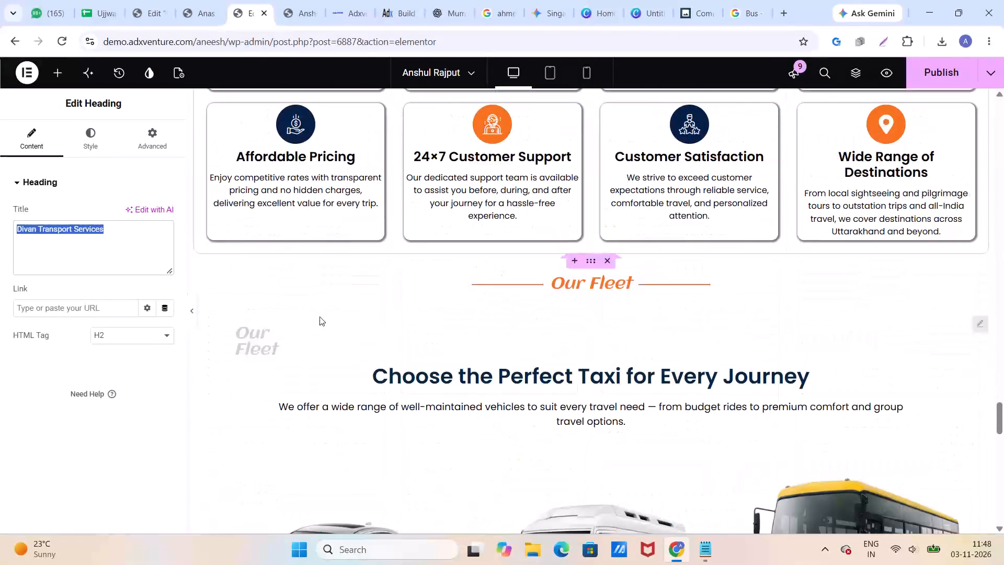
# Copy the business name "Shree Ganesh Tour and Travels" from the footer's copyright line and go back to the About Us section's subheading.
pyautogui.scroll(-11, 319, 318)
pyautogui.scroll(1, 317, 323)
pyautogui.scroll(-9, 317, 323)
pyautogui.click(302, 293)
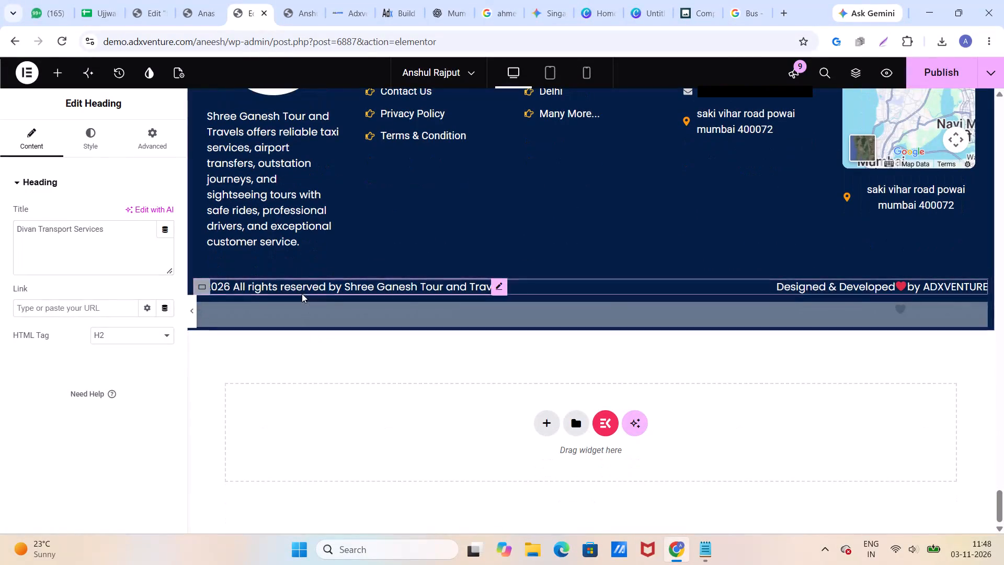
pyautogui.moveTo(160, 379); pyautogui.dragTo(10, 377)
pyautogui.hotkey('ctrl', 'c')
pyautogui.scroll(17, 294, 334)
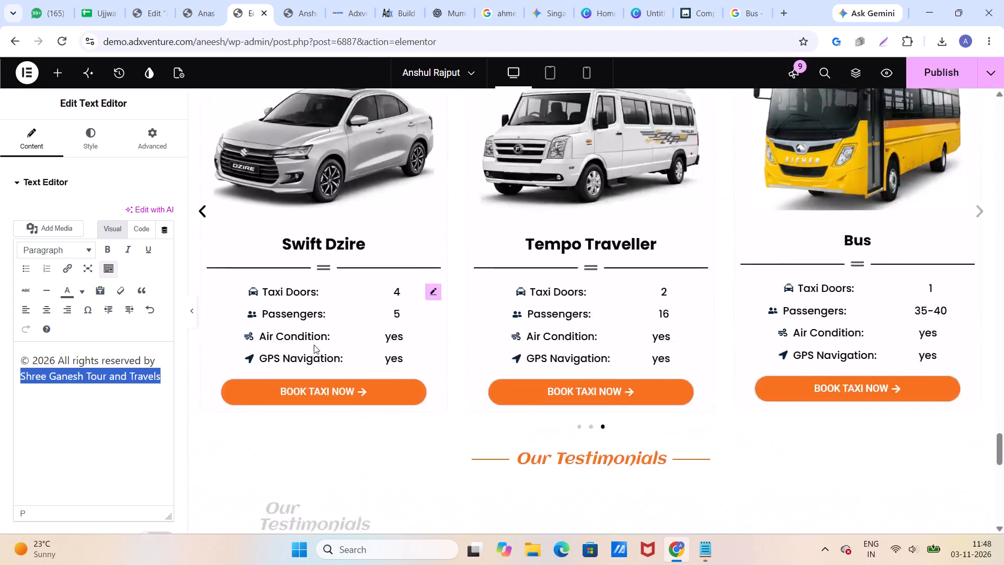
pyautogui.scroll(20, 314, 345)
pyautogui.scroll(20, 314, 345)
pyautogui.scroll(10, 314, 345)
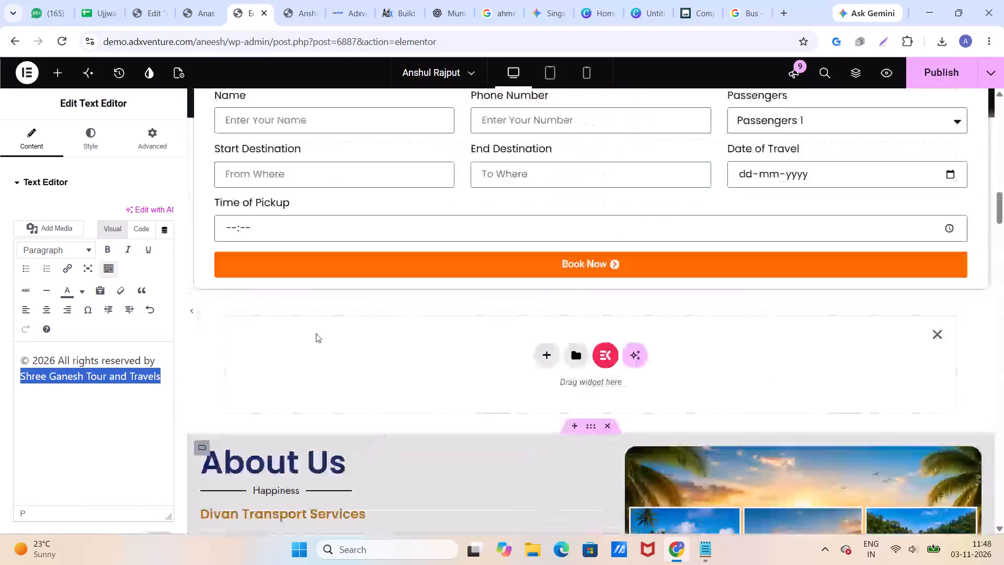
pyautogui.scroll(6, 316, 333)
pyautogui.scroll(-14, 321, 329)
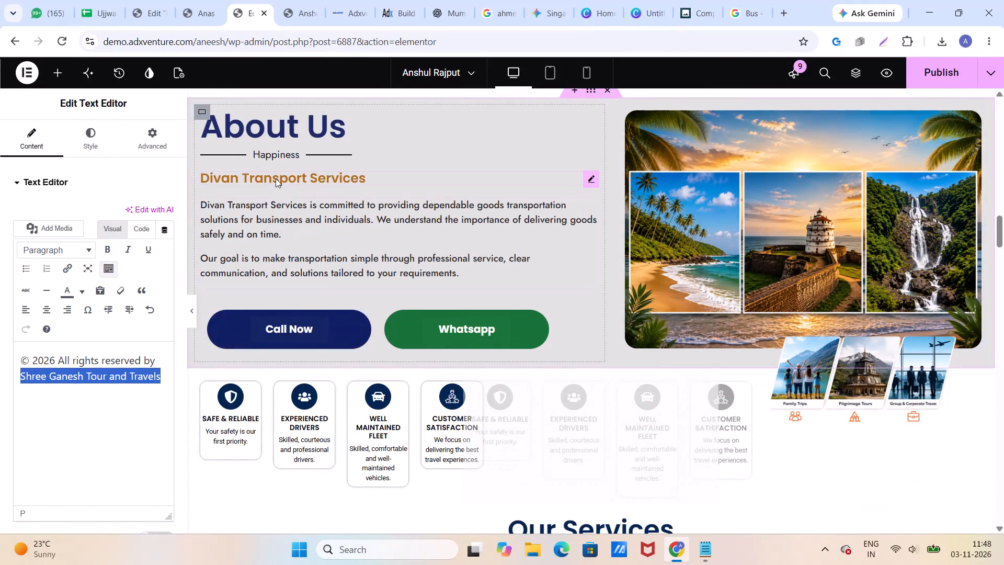
# Replace the company name with Shree Ganesh Tour and Travels in the About Us subheading and the first paragraph's opening words.
pyautogui.click(276, 178)
pyautogui.moveTo(106, 234); pyautogui.dragTo(0, 236)
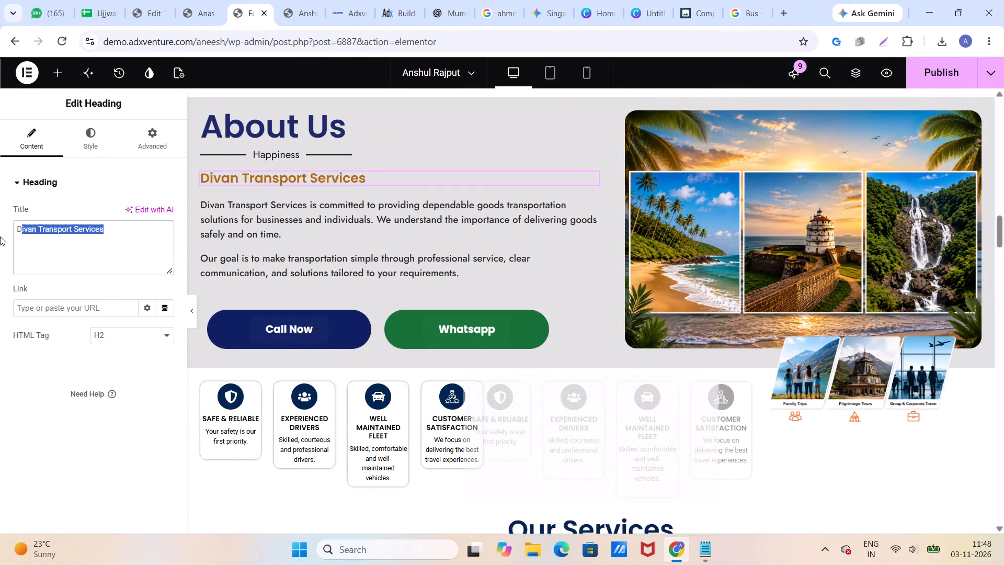
pyautogui.hotkey('ctrl', 'v')
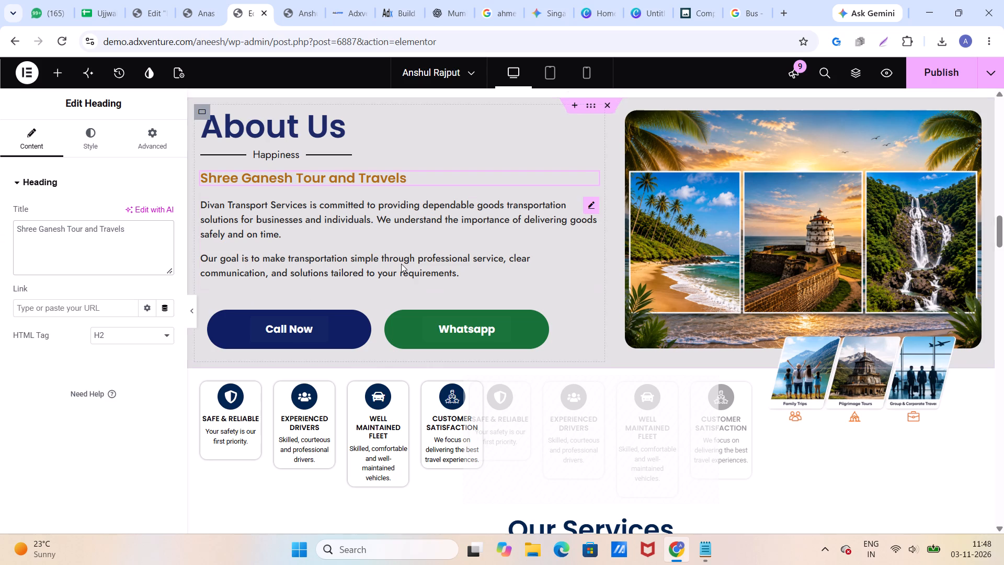
pyautogui.click(324, 222)
pyautogui.moveTo(131, 362); pyautogui.dragTo(0, 361)
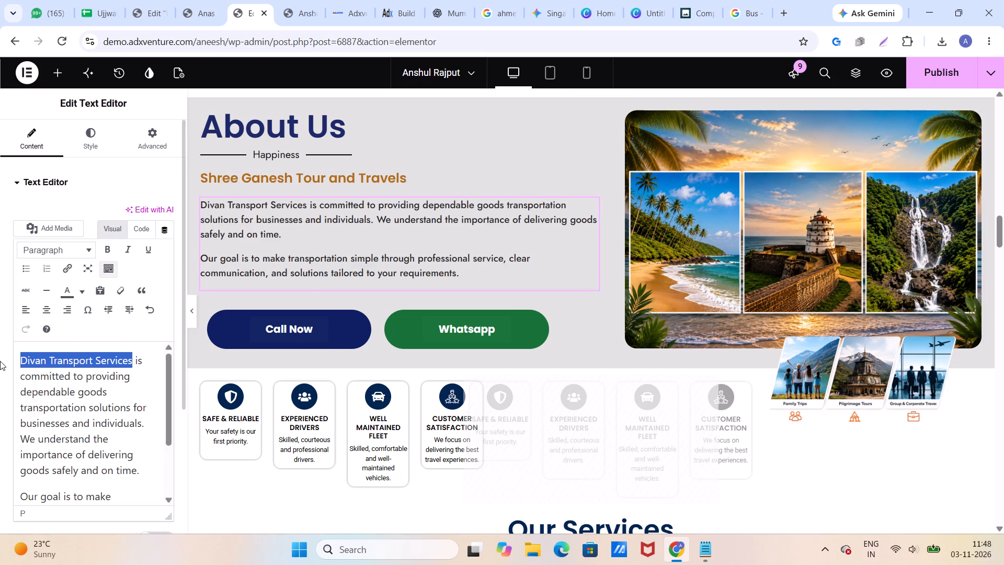
pyautogui.hotkey('ctrl', 'v')
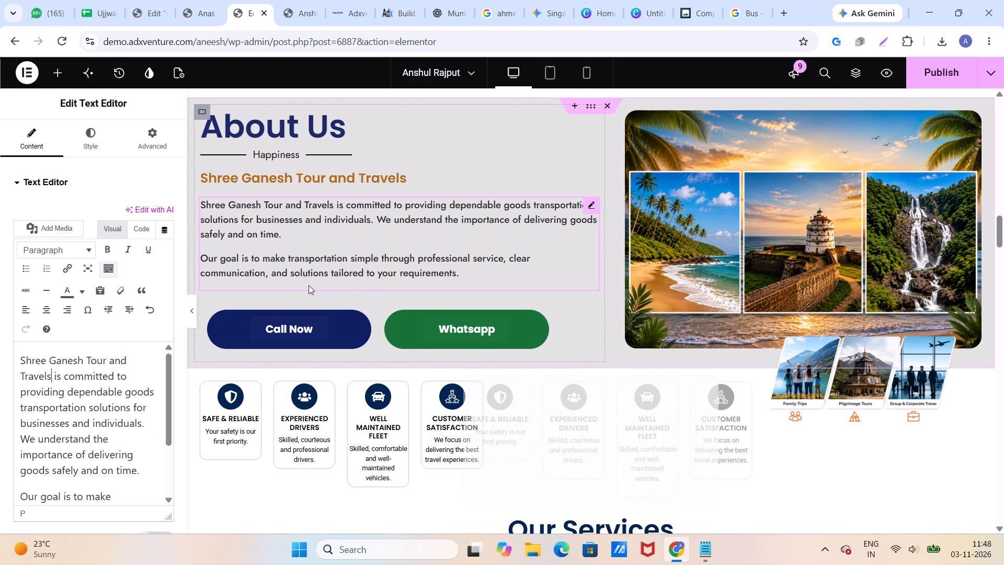
# Open the About Us image's settings and review the section and the area up to the booking form.
pyautogui.scroll(1, 645, 250)
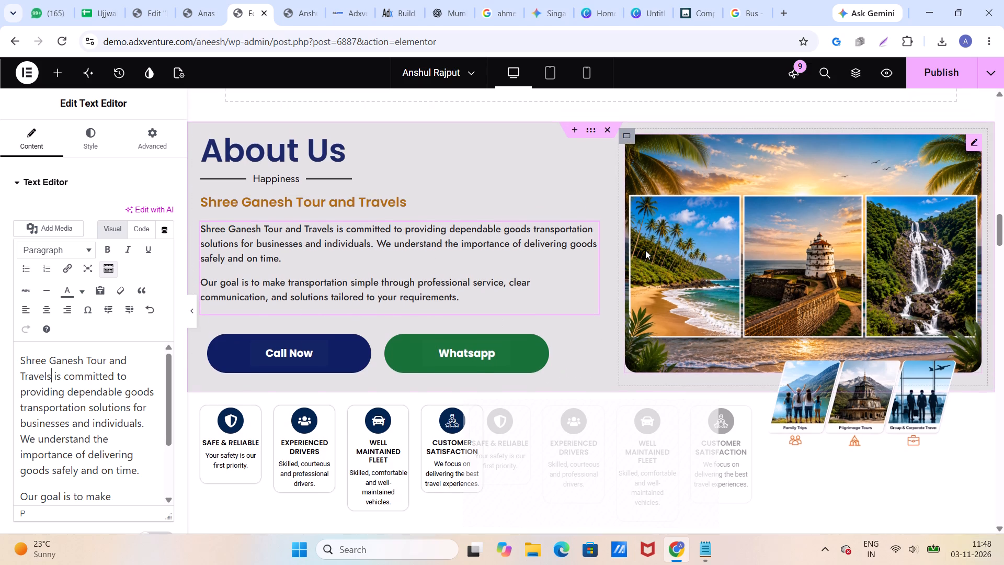
pyautogui.click(904, 282)
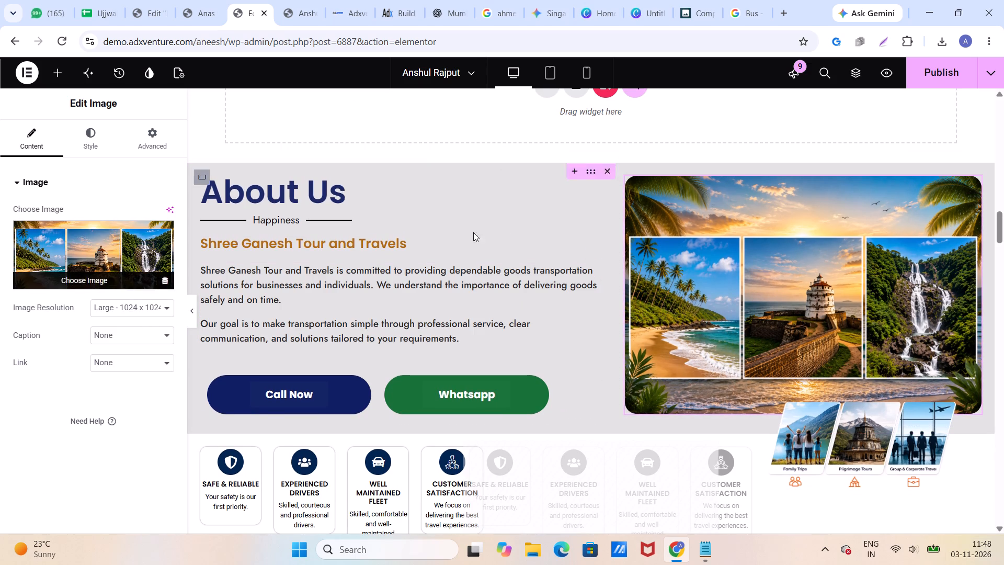
pyautogui.scroll(10, 503, 229)
pyautogui.scroll(-5, 503, 225)
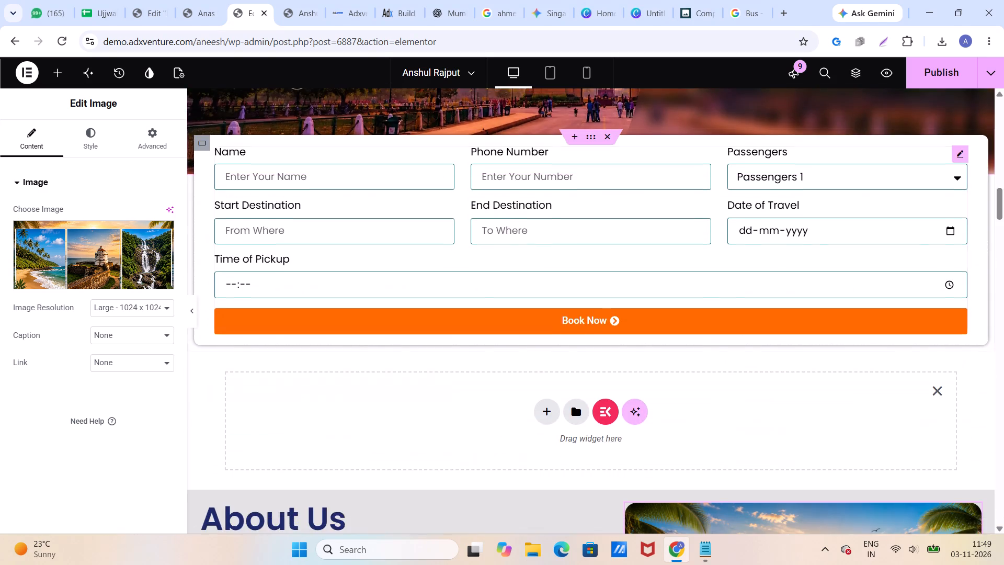
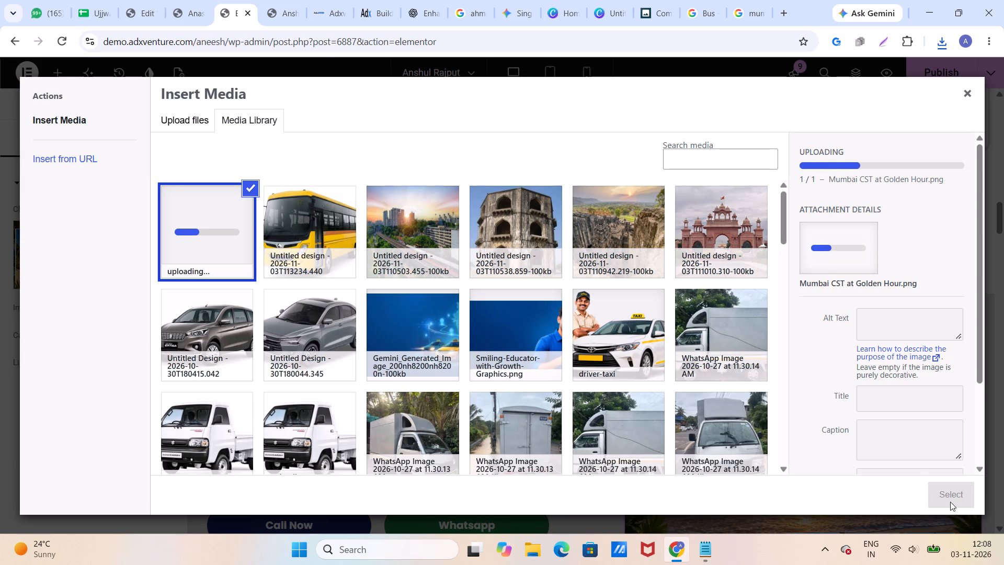
# Insert the uploaded Mumbai CST at Golden Hour image as the About Us section's picture.
pyautogui.scroll(-5, 906, 418)
pyautogui.scroll(4, 906, 418)
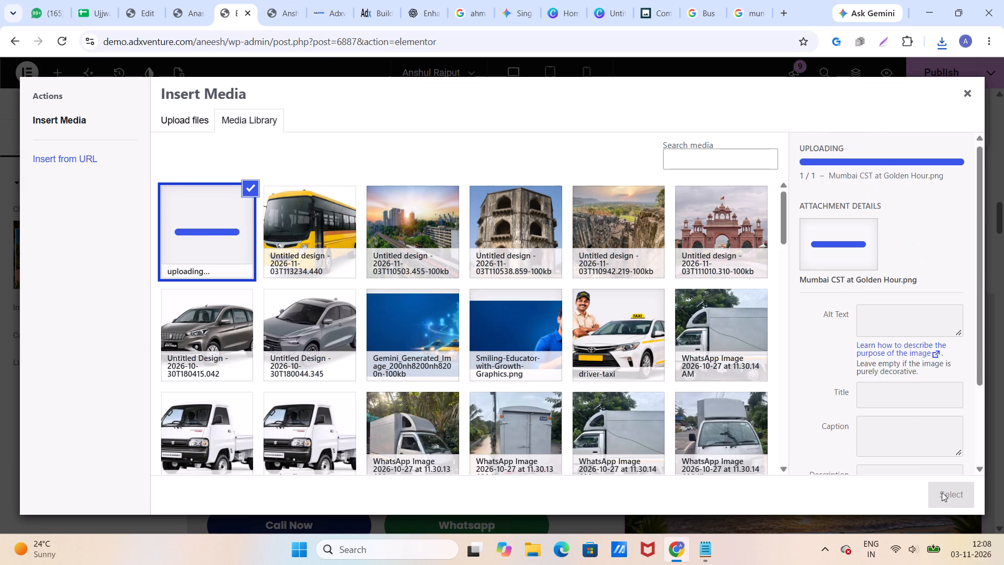
pyautogui.click(942, 492)
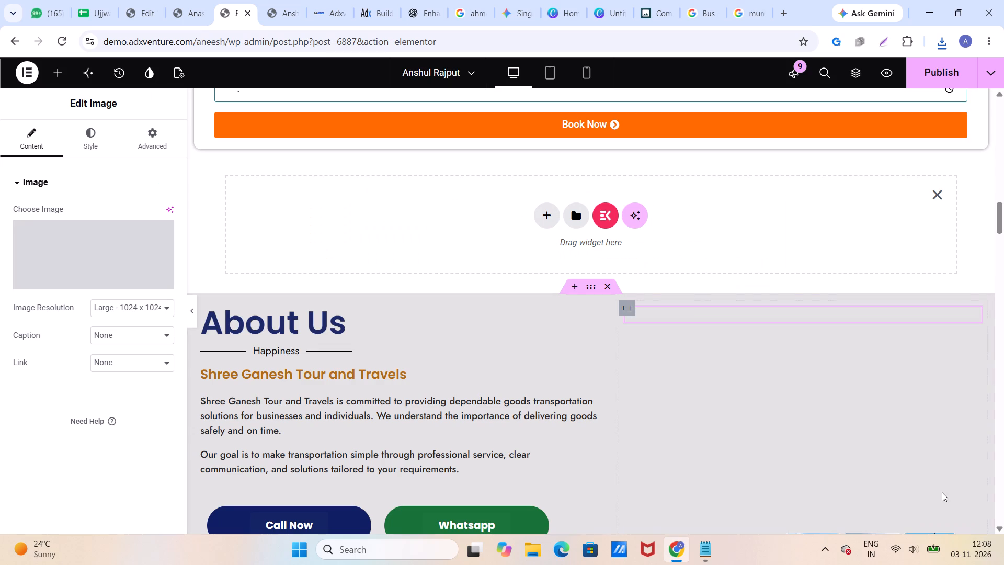
# Check the new About Us image and the link settings of its Whatsapp button and the Ahmednagar card's Call Now button.
pyautogui.scroll(-3, 749, 431)
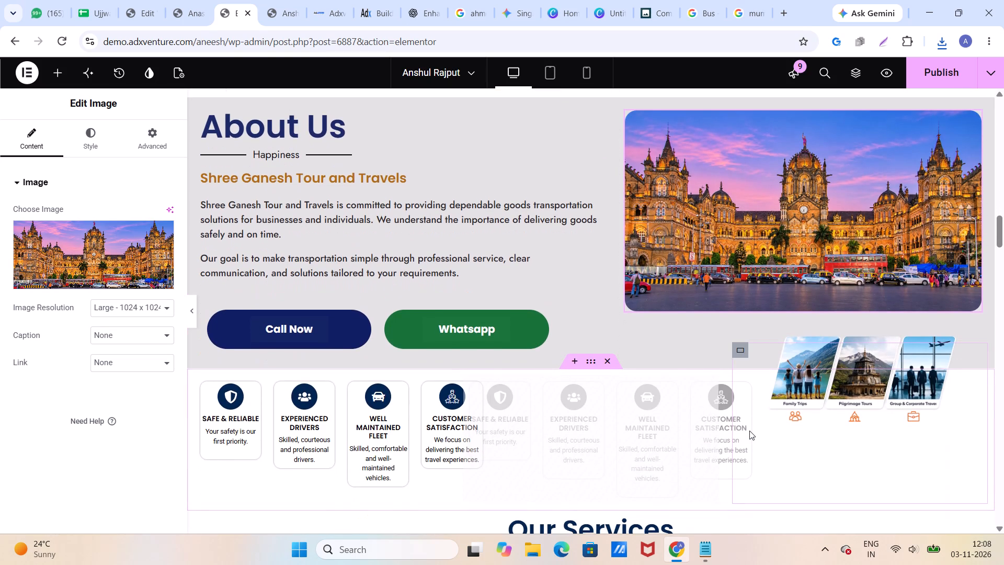
pyautogui.click(285, 337)
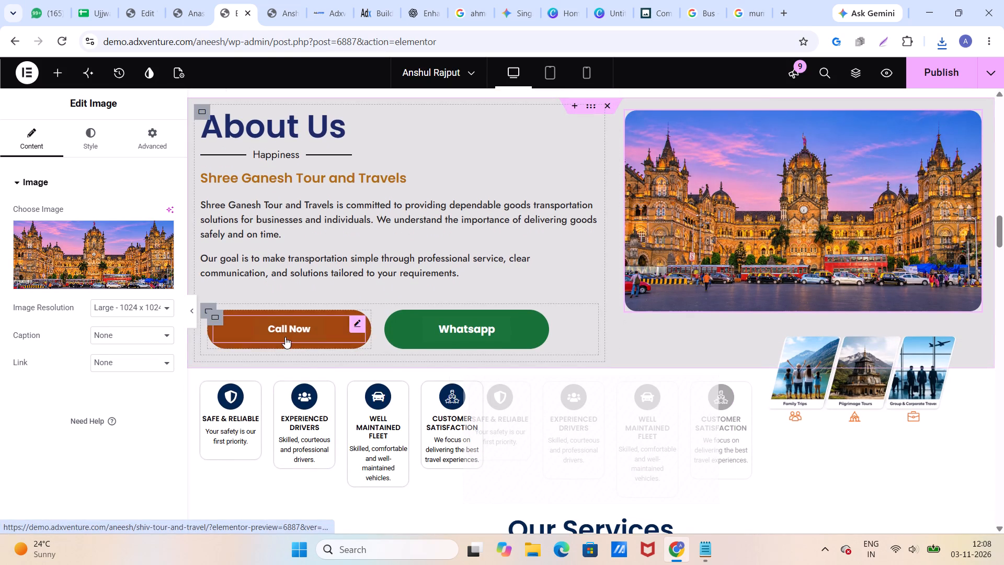
pyautogui.click(470, 332)
pyautogui.scroll(1, 466, 333)
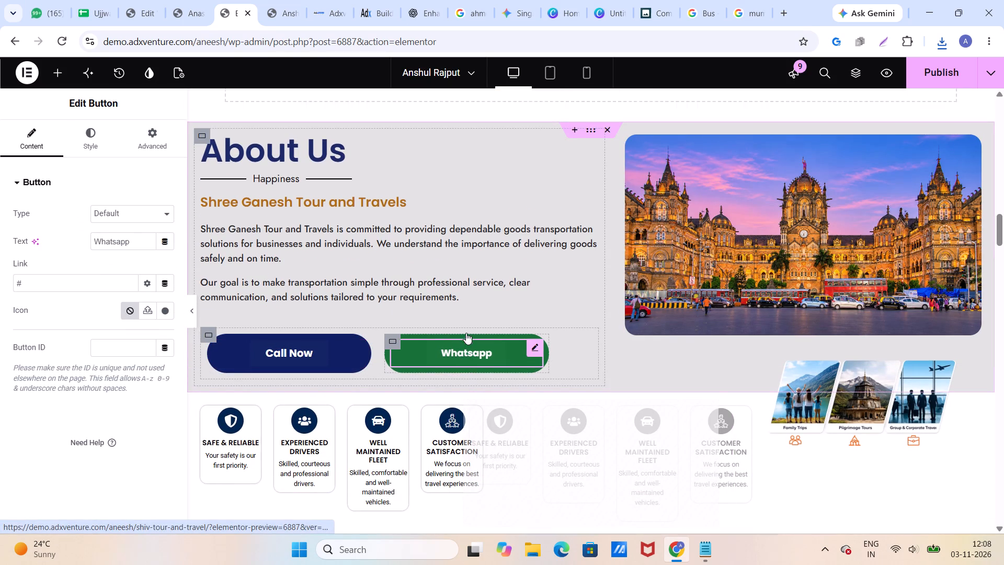
pyautogui.scroll(-9, 466, 333)
pyautogui.scroll(2, 465, 343)
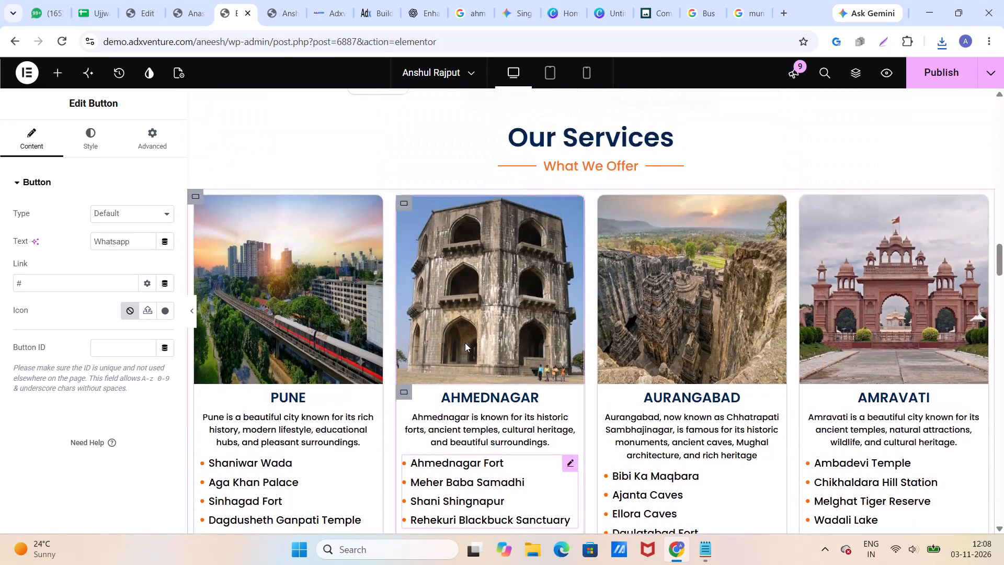
pyautogui.scroll(-6, 465, 343)
pyautogui.click(420, 154)
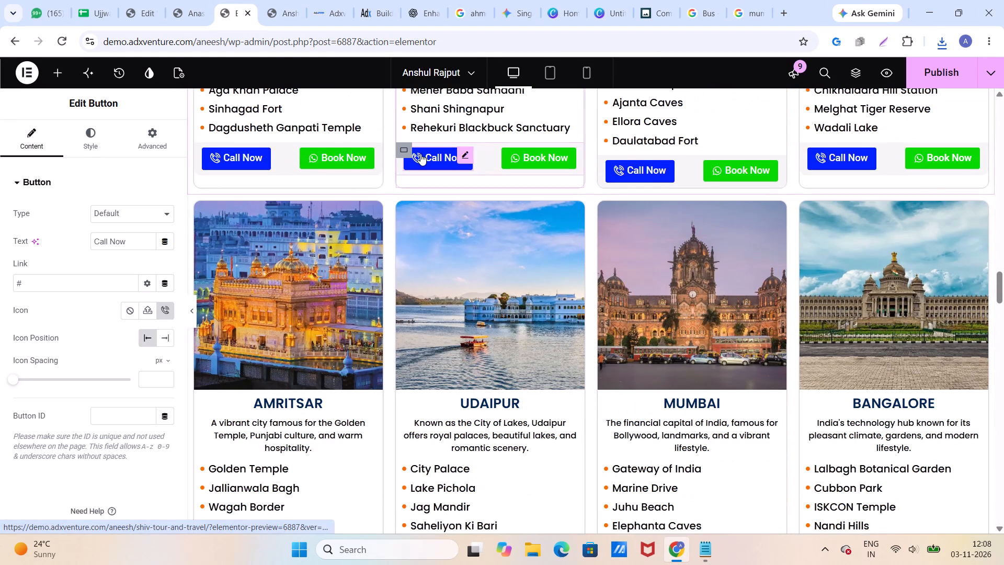
# Publish the updated page.
pyautogui.click(953, 60)
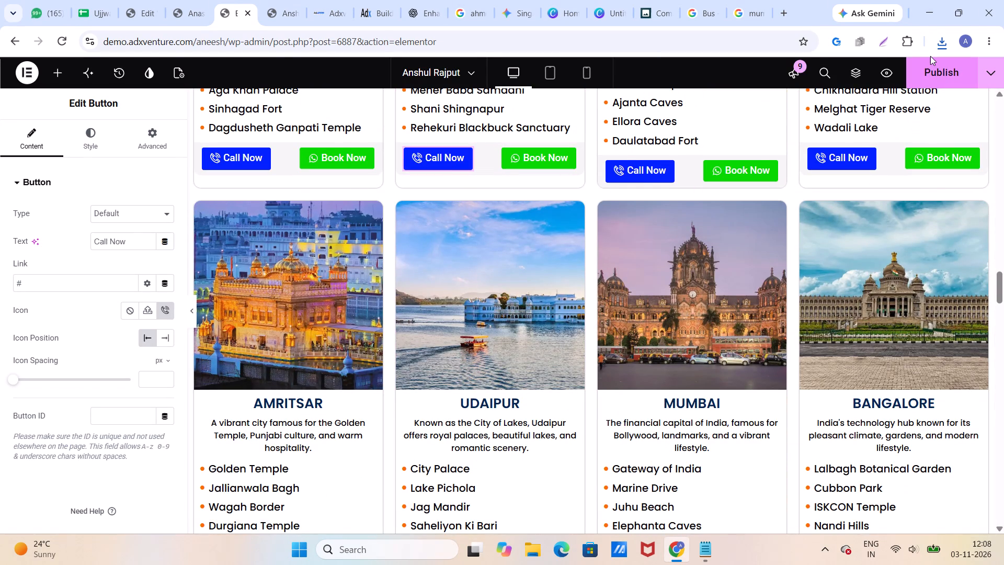
# Open the page header's Book Now button settings to check its link.
pyautogui.scroll(20, 683, 224)
pyautogui.scroll(8, 683, 224)
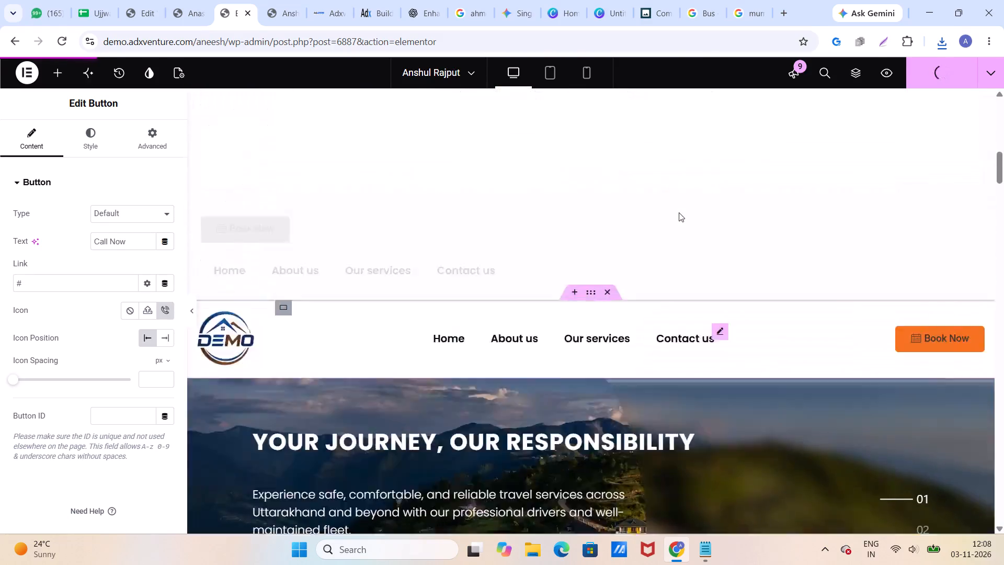
pyautogui.scroll(11, 679, 212)
pyautogui.scroll(-5, 679, 212)
pyautogui.scroll(1, 679, 212)
pyautogui.scroll(-1, 679, 212)
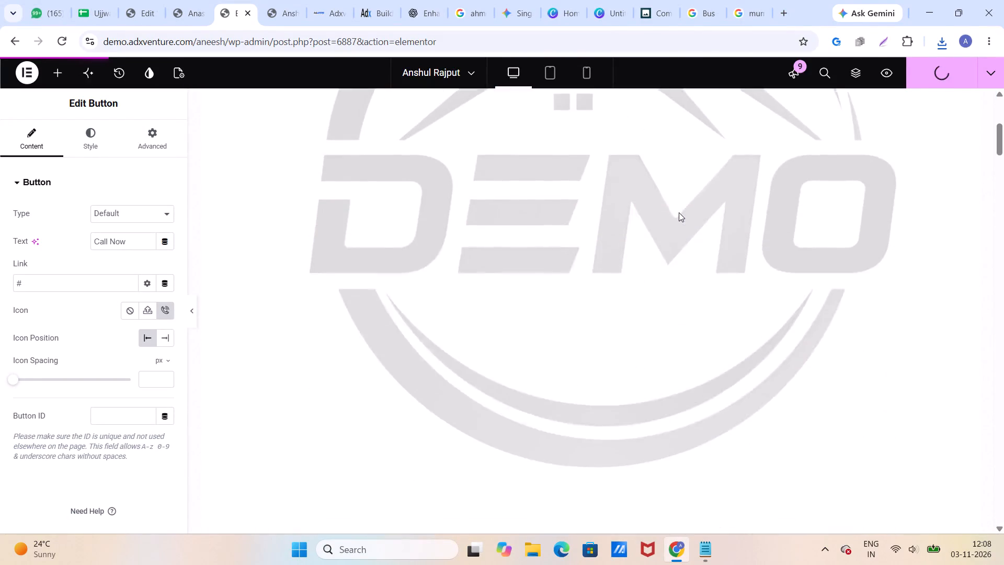
pyautogui.scroll(7, 679, 212)
pyautogui.scroll(-10, 679, 212)
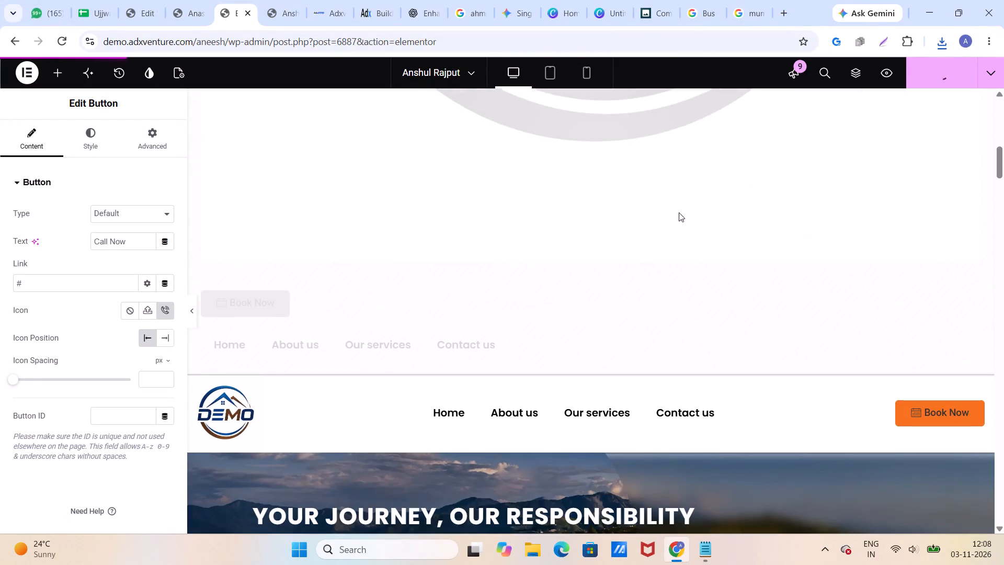
pyautogui.click(944, 410)
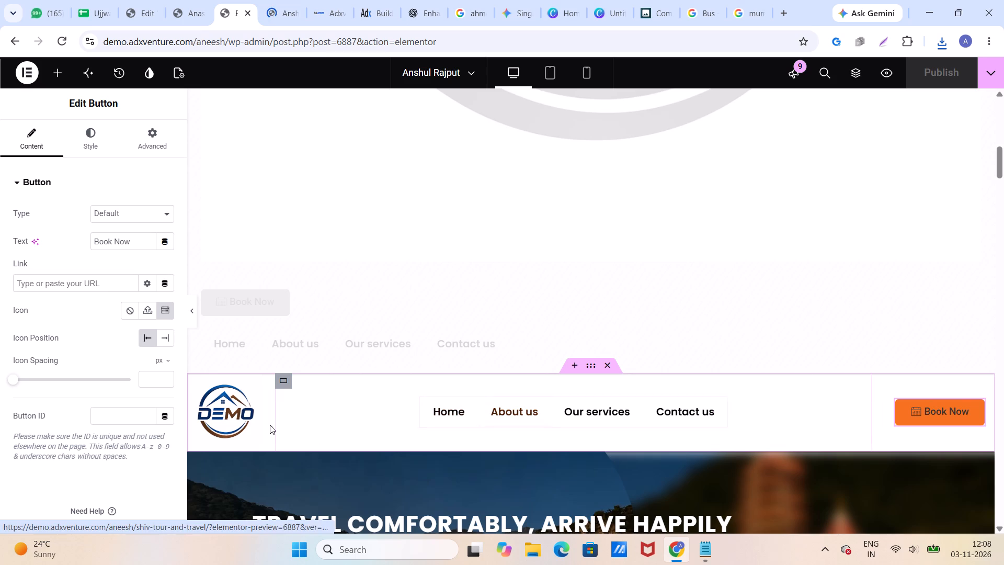
# Clear the custom link URL of the DEMO logo image in the page header.
pyautogui.click(239, 412)
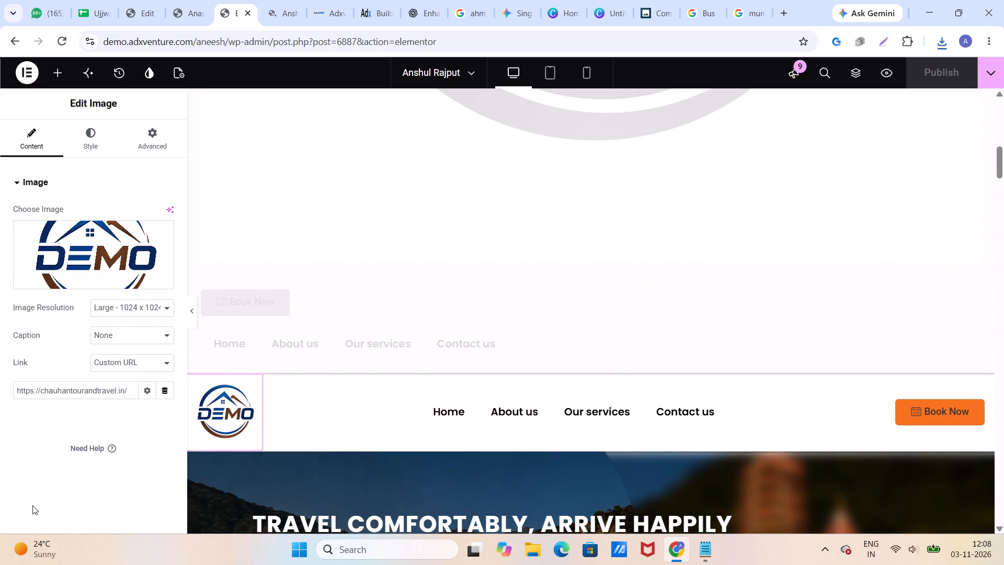
pyautogui.click(88, 394)
pyautogui.hotkey('ctrl', 'a')
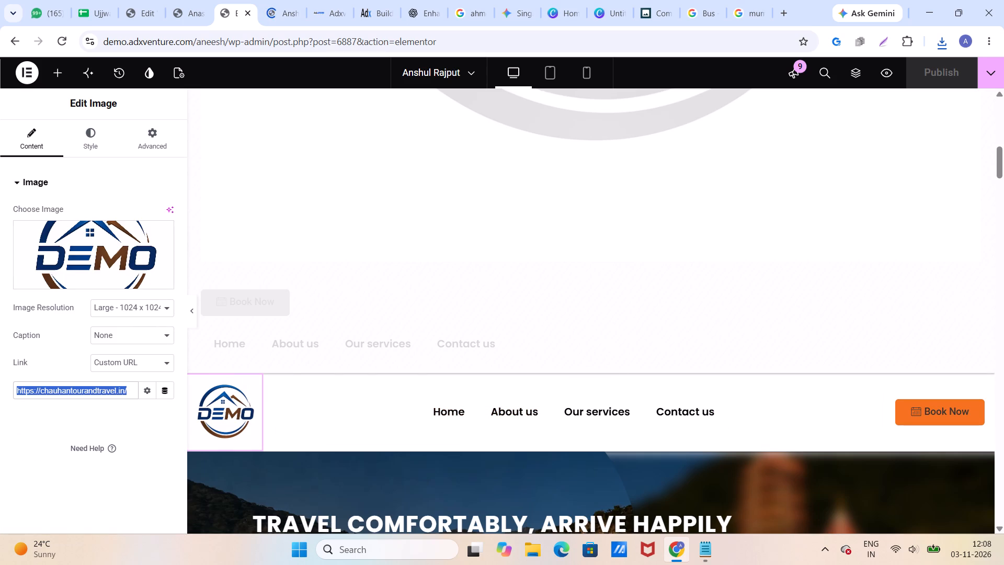
pyautogui.press('BackSpace')
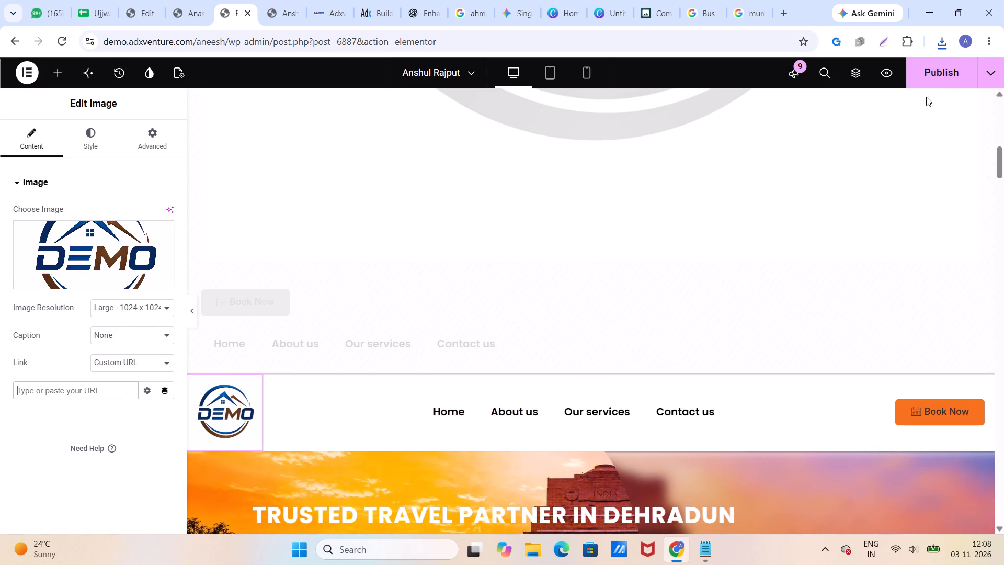
# Publish the page changes.
pyautogui.click(927, 71)
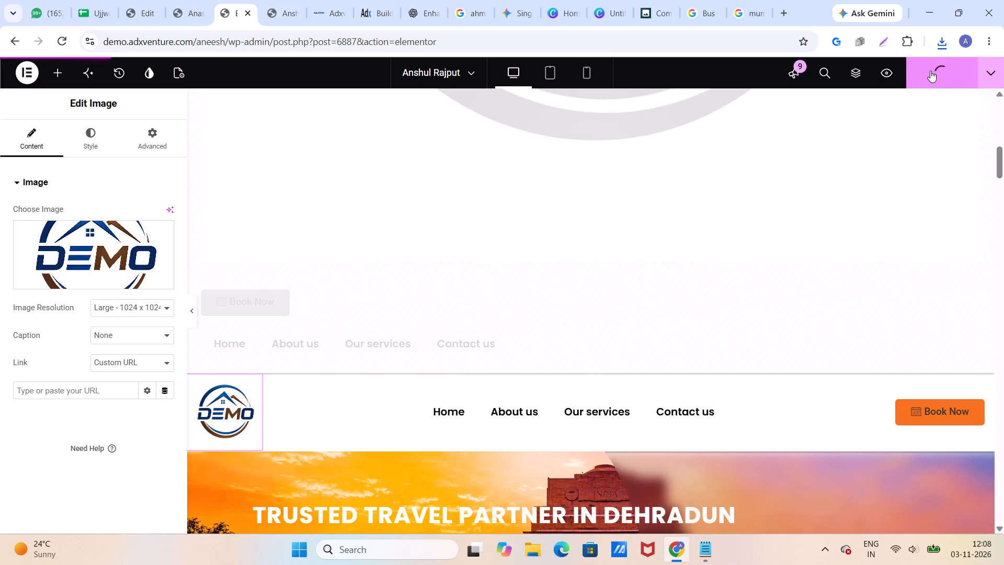
# Preview the top of the page in the mobile portrait layout.
pyautogui.scroll(7, 505, 212)
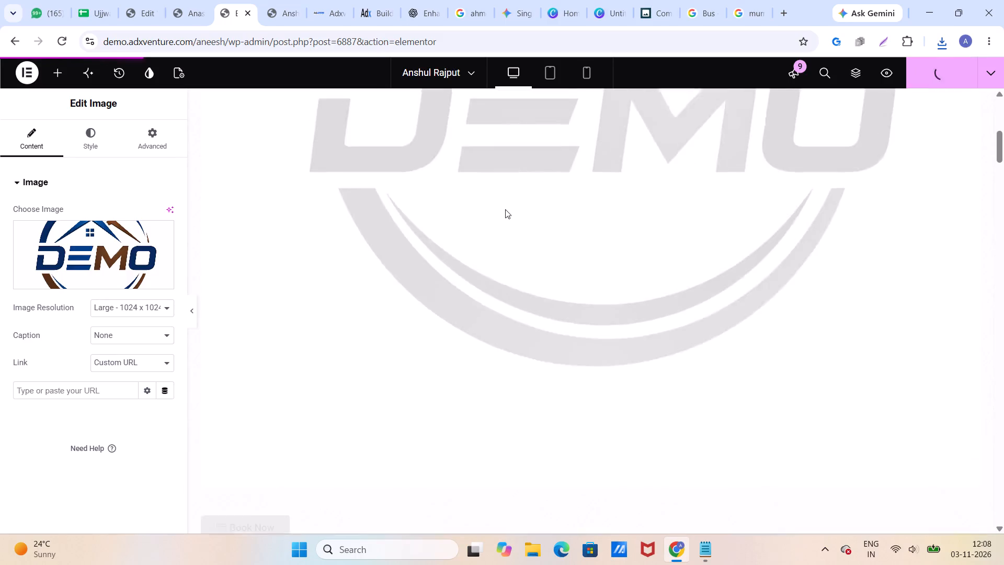
pyautogui.scroll(10, 505, 209)
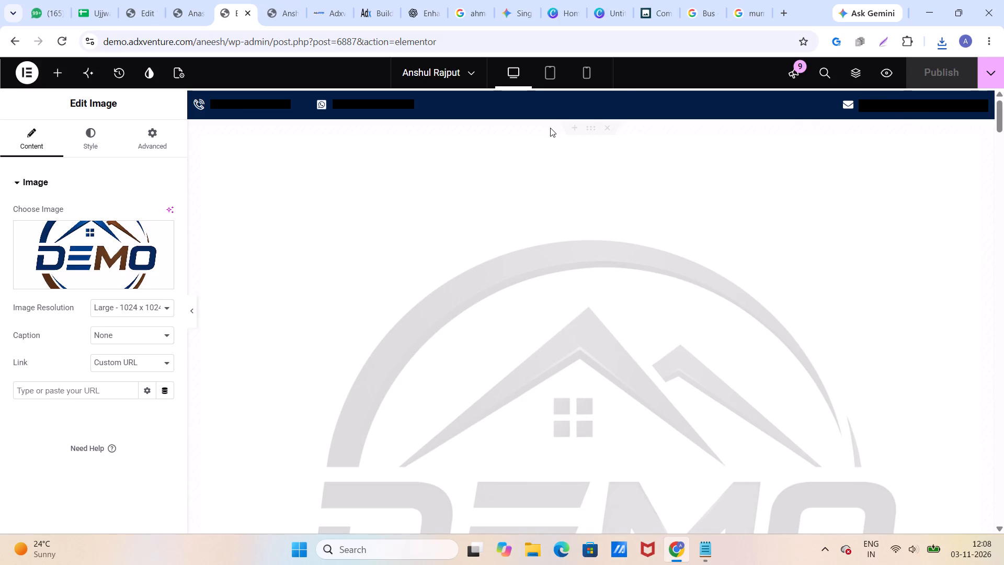
pyautogui.click(589, 75)
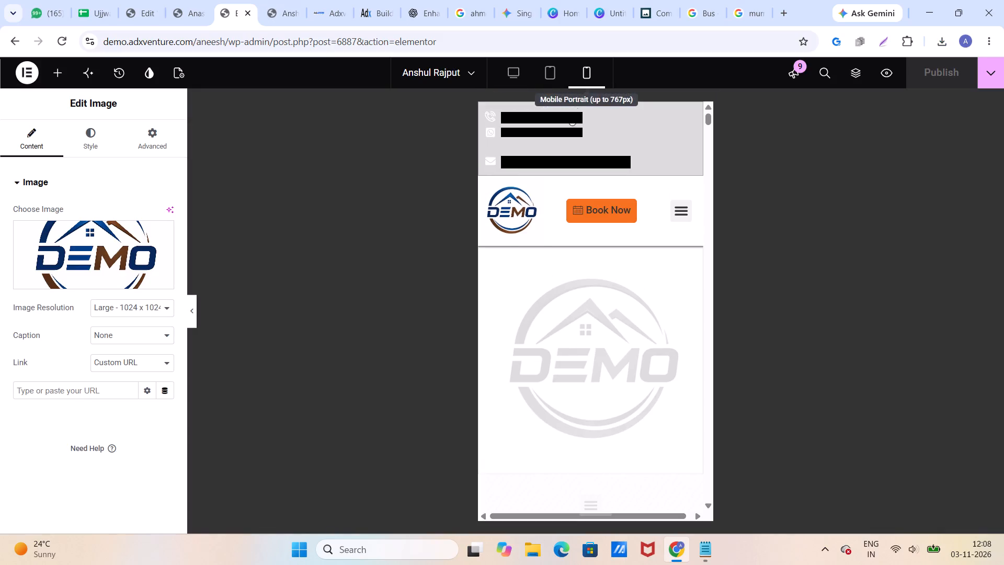
# Clear the custom link URL of the DEMO logo image in the mobile header.
pyautogui.click(528, 216)
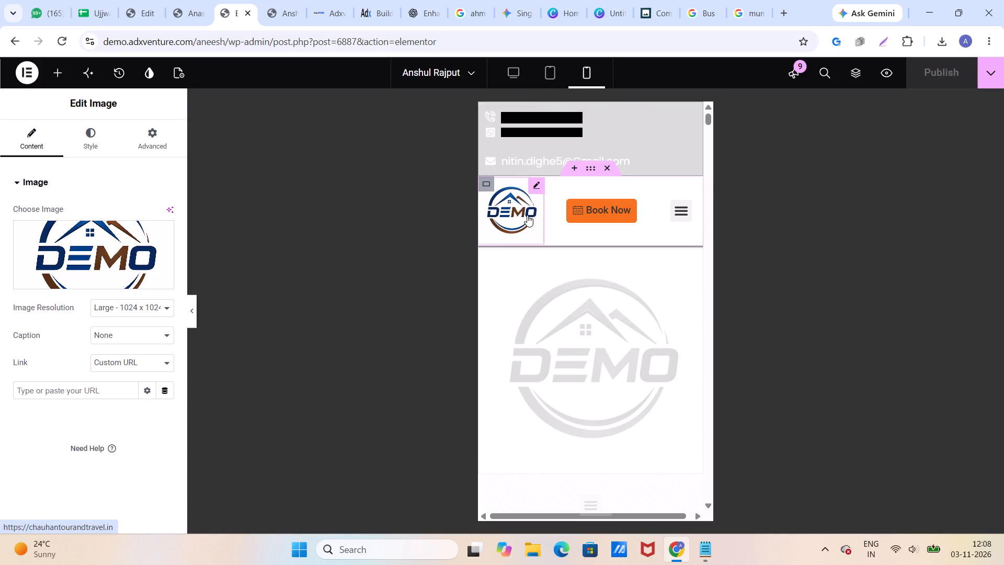
pyautogui.click(66, 393)
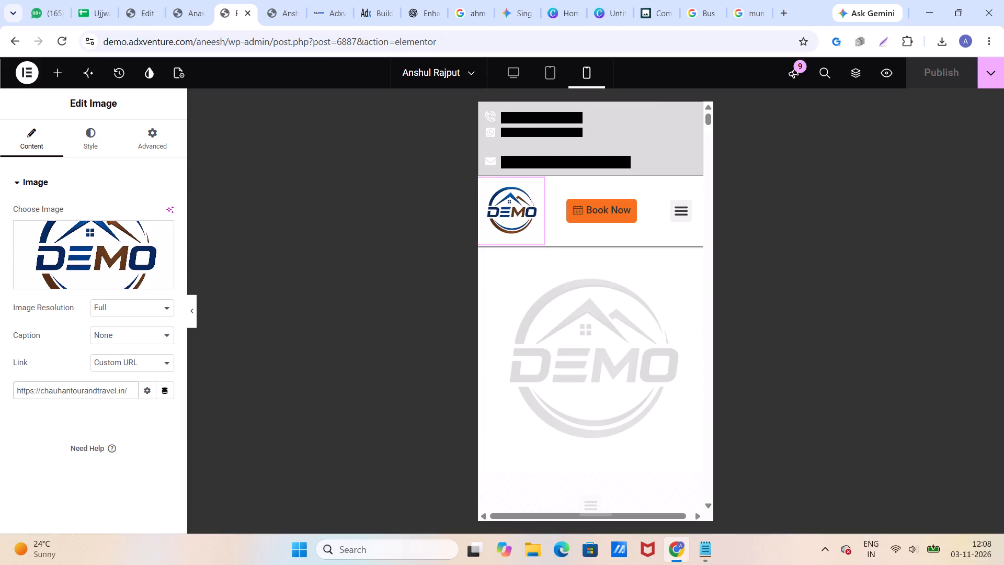
pyautogui.hotkey('ctrl', 'a')
pyautogui.press('BackSpace')
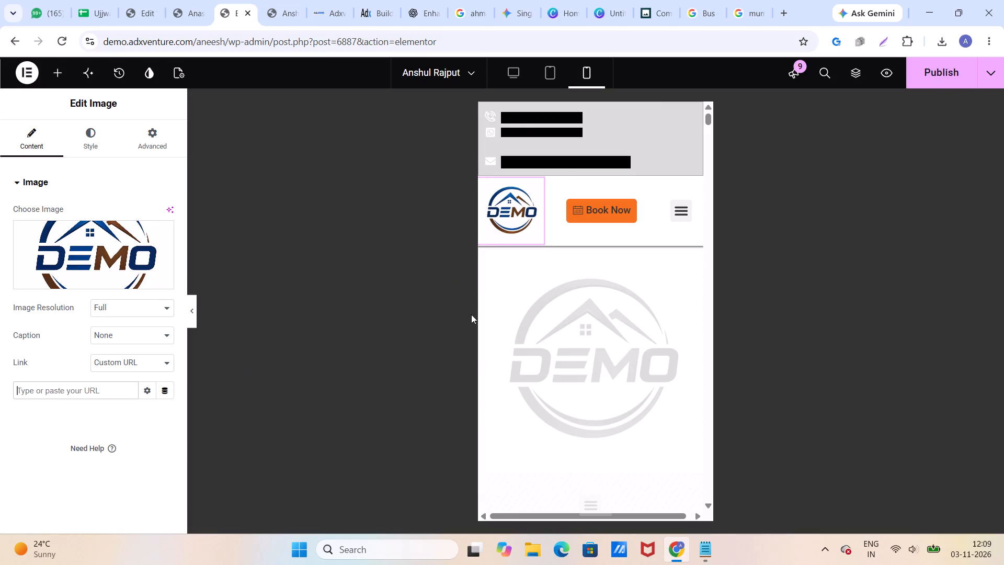
# Inspect the content settings of the mobile header's Book Now button and its WordPress menu.
pyautogui.click(569, 213)
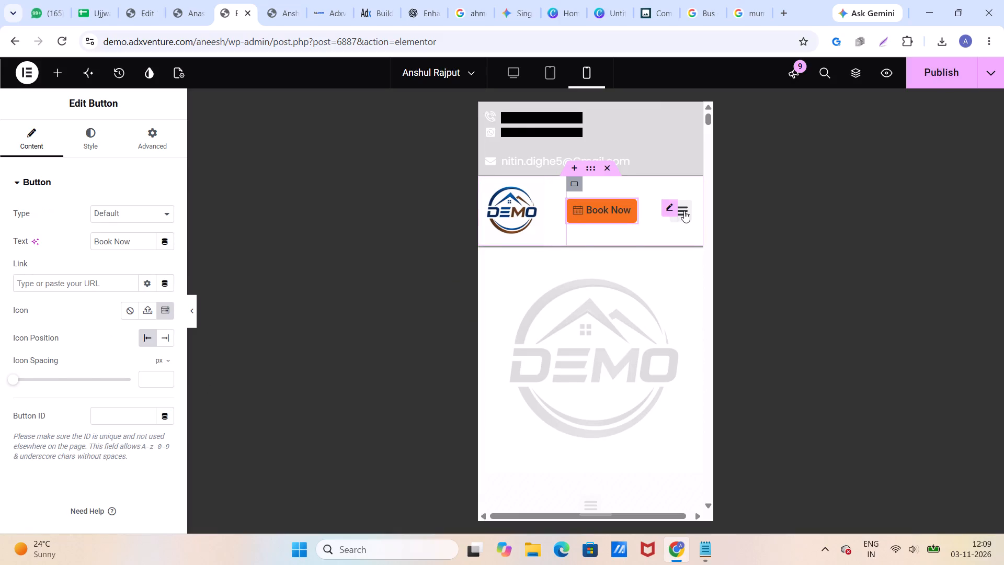
pyautogui.click(684, 211)
# Open the booking form's email settings and check its recipient field.
pyautogui.scroll(-7, 555, 300)
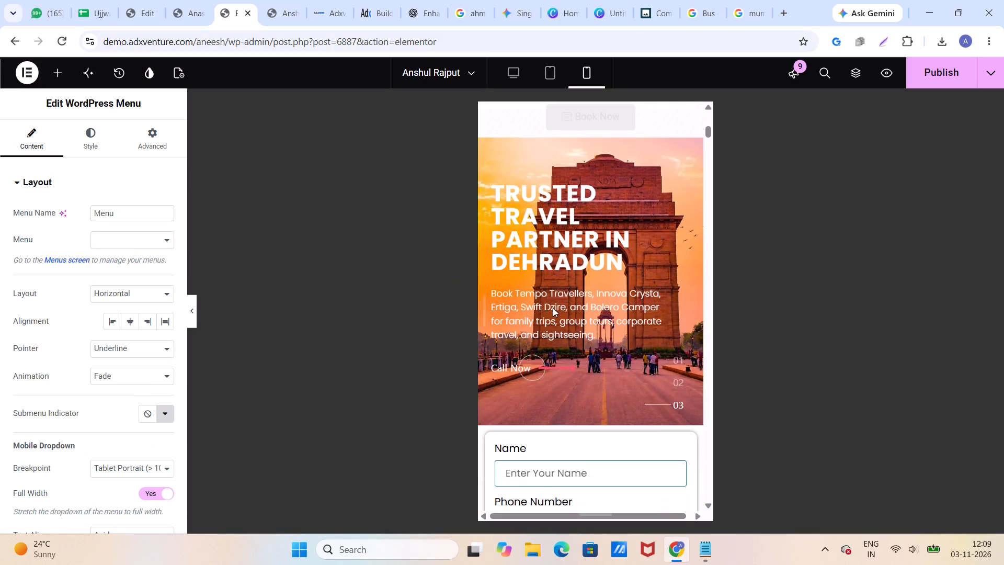
pyautogui.scroll(-5, 550, 309)
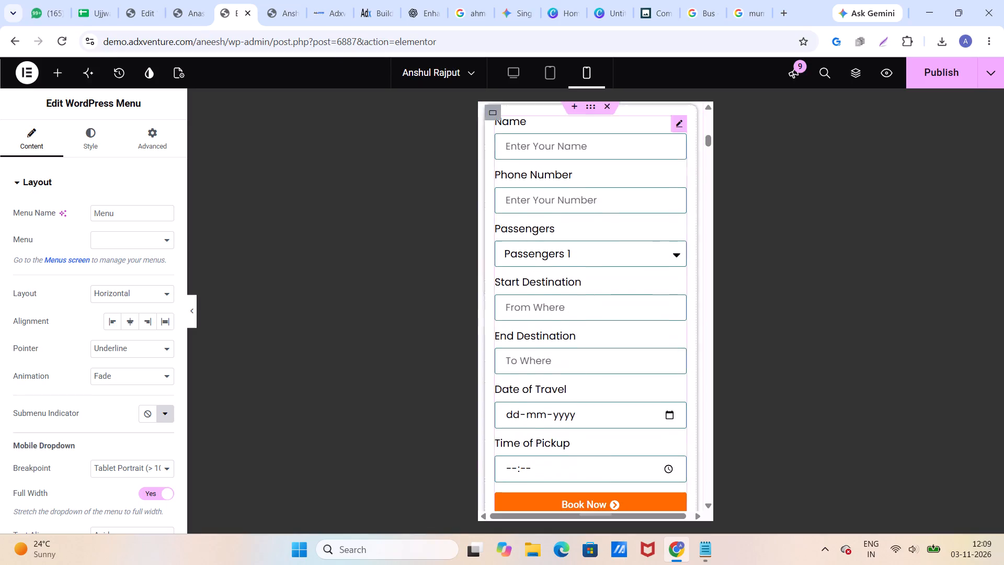
pyautogui.scroll(-4, 555, 304)
pyautogui.scroll(5, 555, 304)
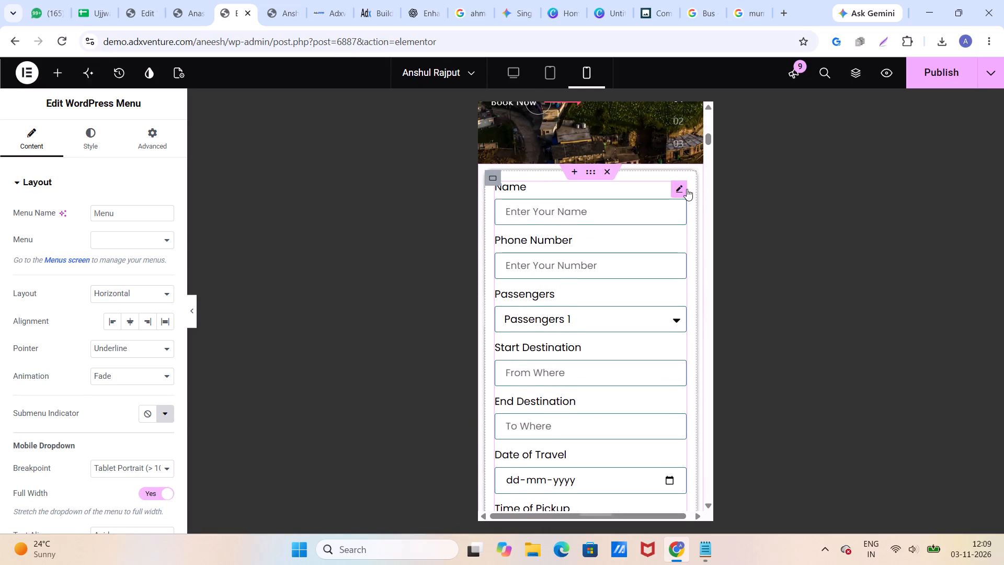
pyautogui.click(687, 189)
pyautogui.scroll(-4, 88, 383)
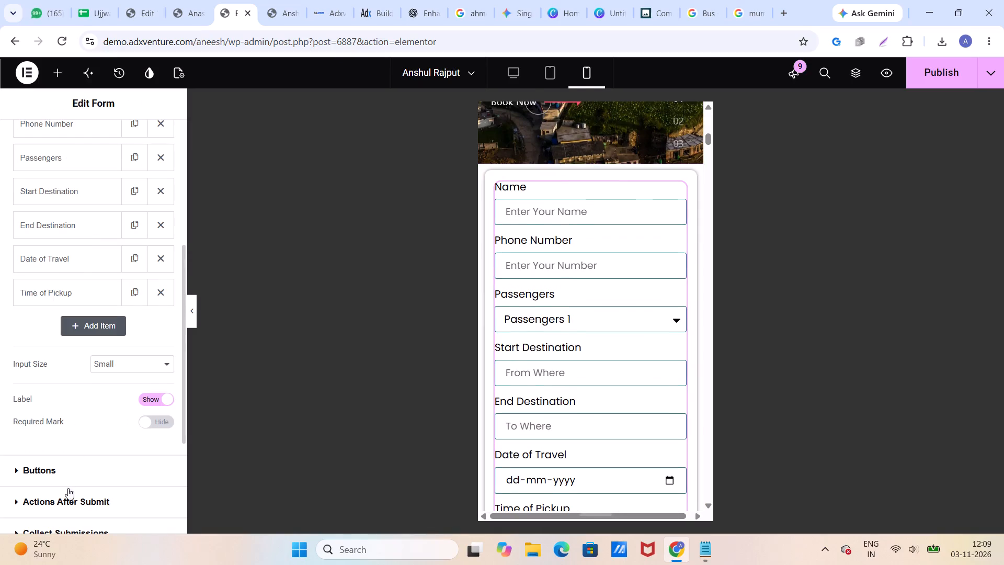
pyautogui.scroll(-2, 55, 486)
pyautogui.click(53, 438)
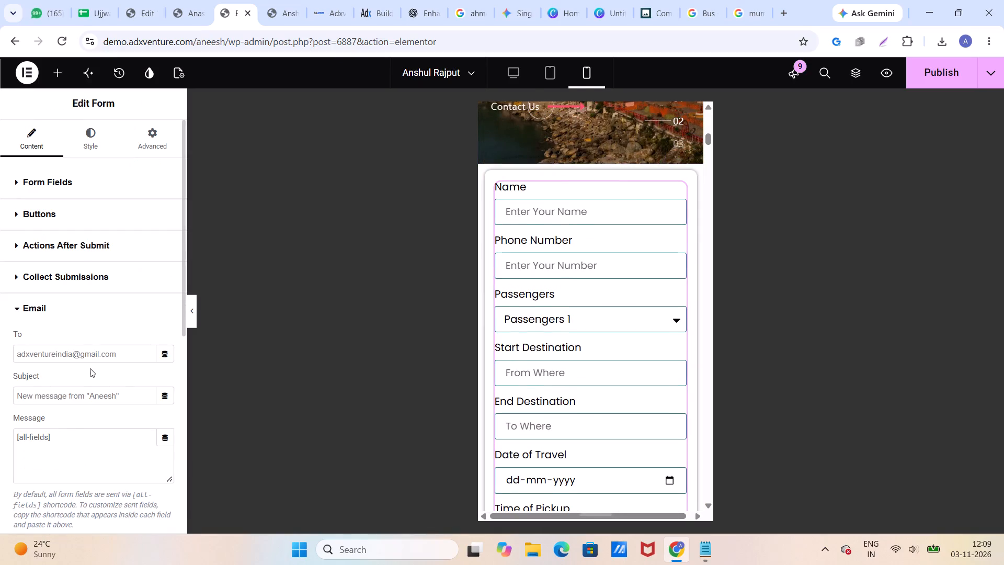
pyautogui.click(94, 358)
pyautogui.hotkey('ctrl', 'a')
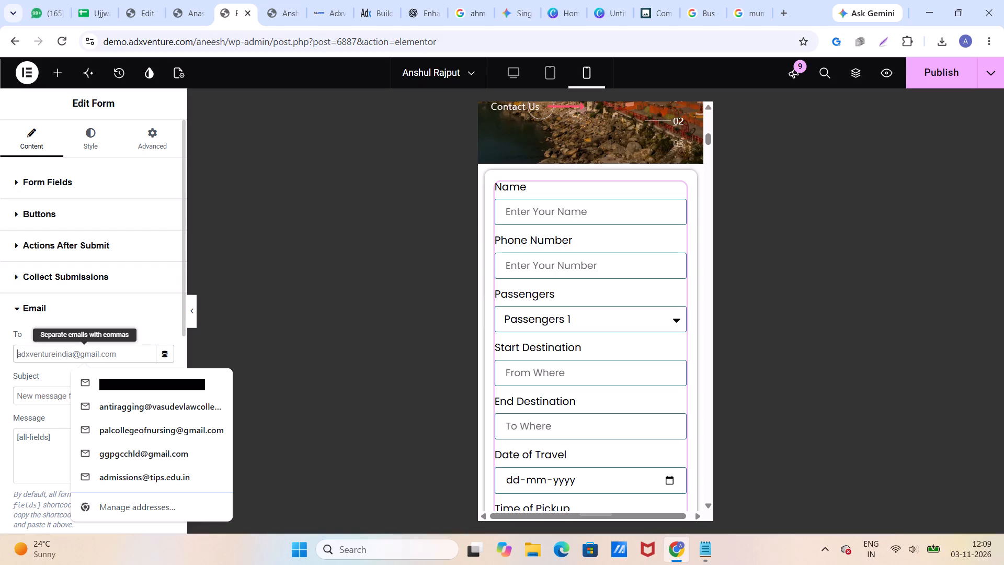
pyautogui.click(49, 394)
pyautogui.click(98, 354)
# Narrow the Safe & Reliable and Experienced Drivers cards so they sit side by side in the mobile layout.
pyautogui.scroll(-6, 546, 304)
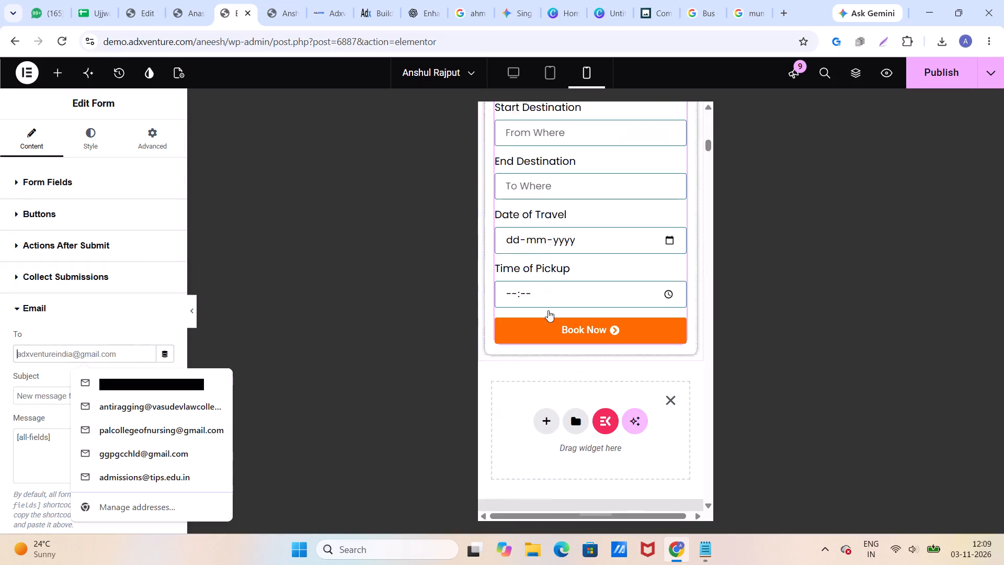
pyautogui.scroll(-6, 543, 318)
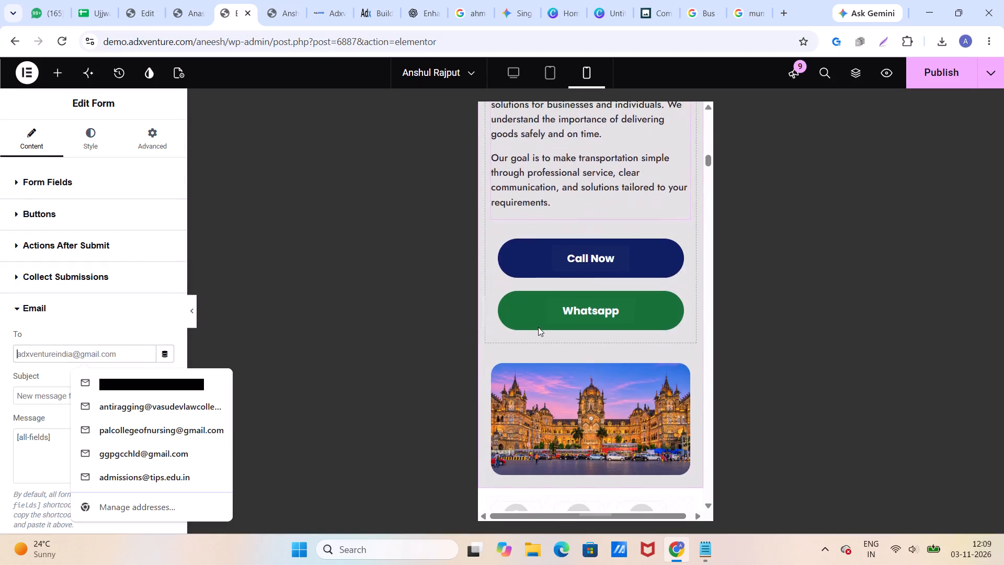
pyautogui.scroll(-10, 538, 327)
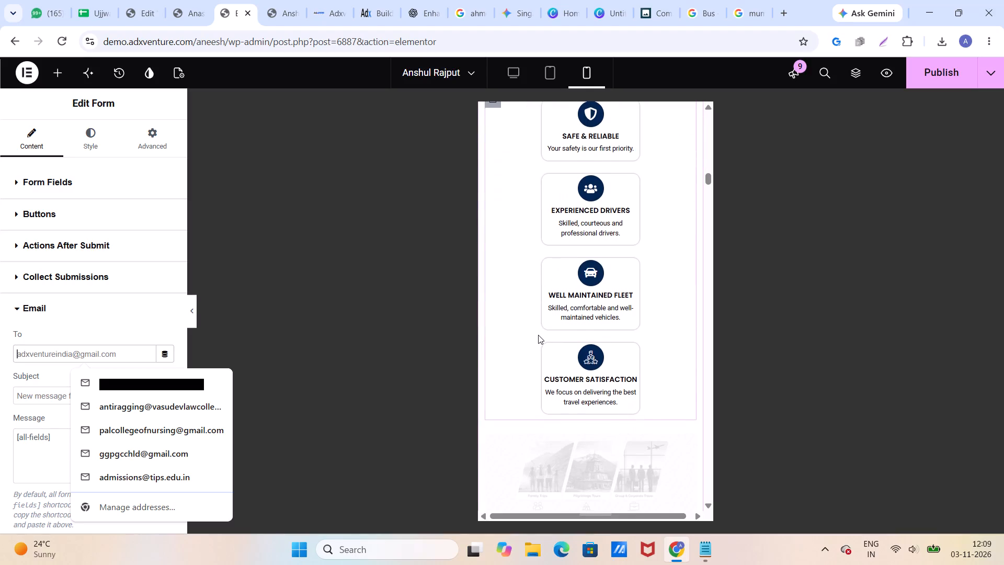
pyautogui.scroll(2, 538, 335)
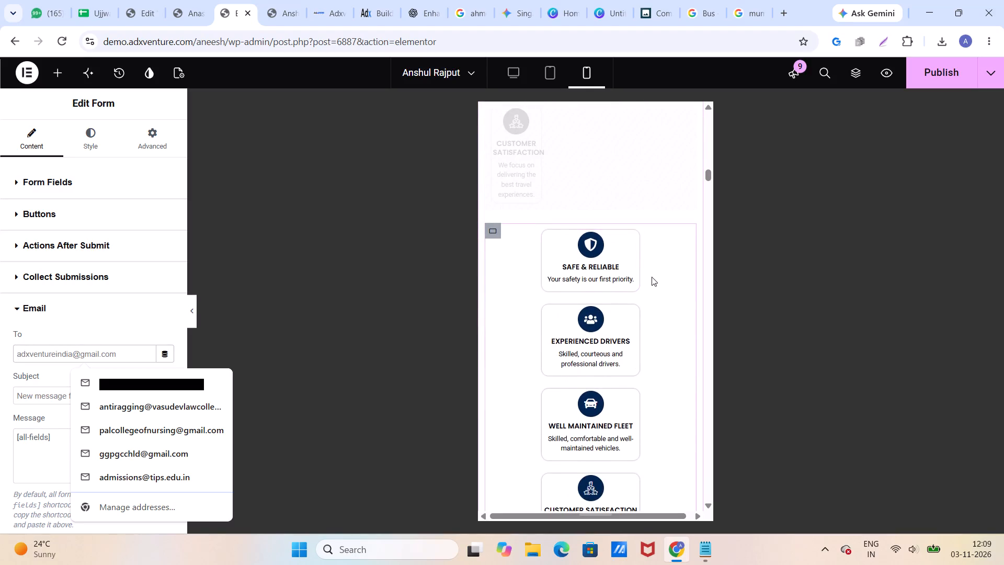
pyautogui.click(498, 231)
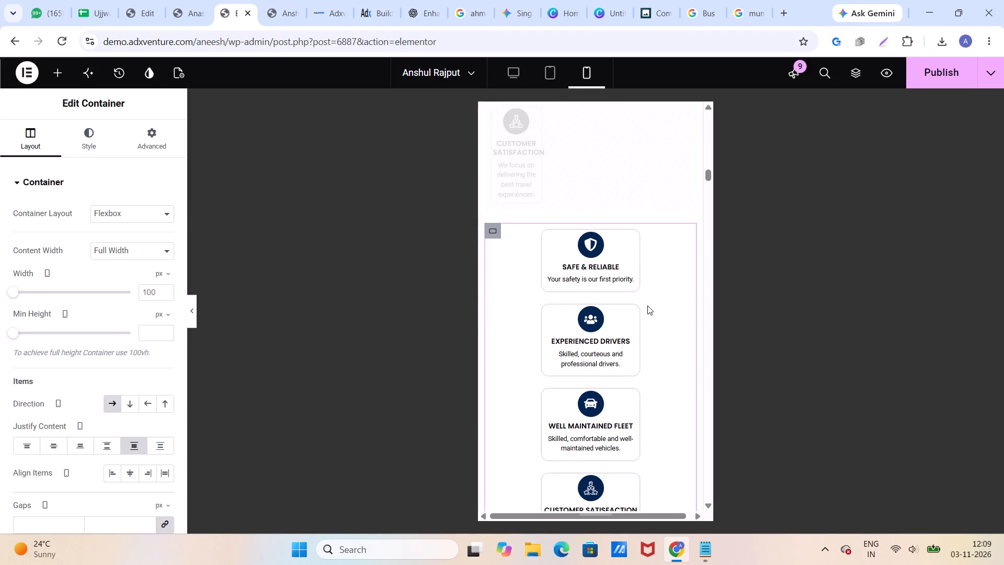
pyautogui.moveTo(636, 279); pyautogui.dragTo(623, 290)
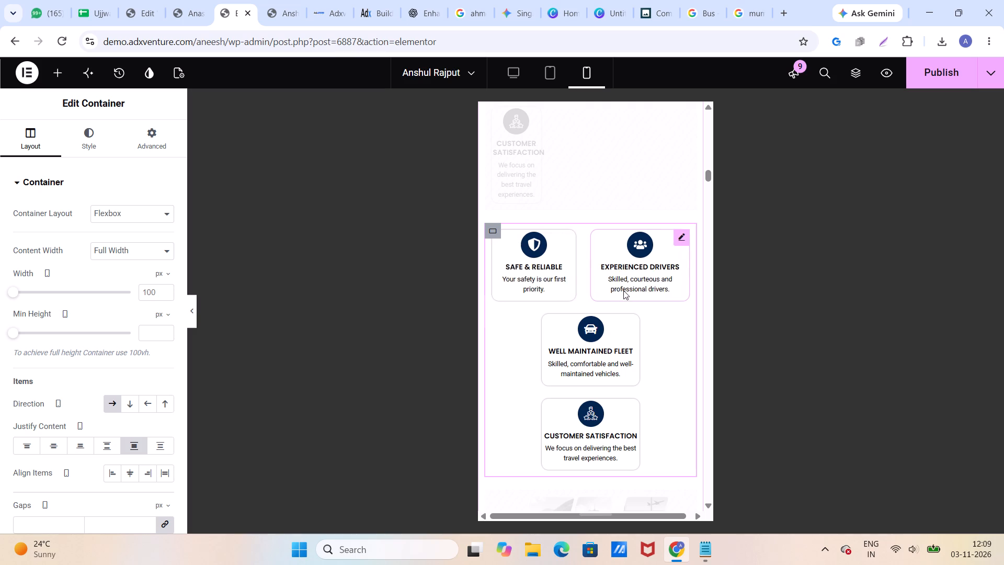
pyautogui.moveTo(623, 290); pyautogui.dragTo(631, 293)
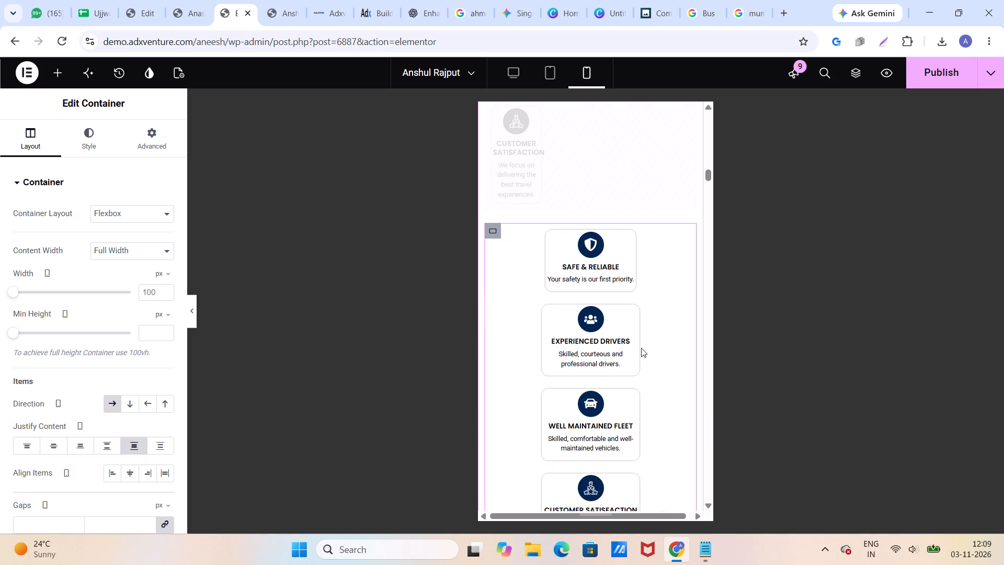
pyautogui.moveTo(638, 352); pyautogui.dragTo(627, 356)
pyautogui.moveTo(579, 285); pyautogui.dragTo(570, 285)
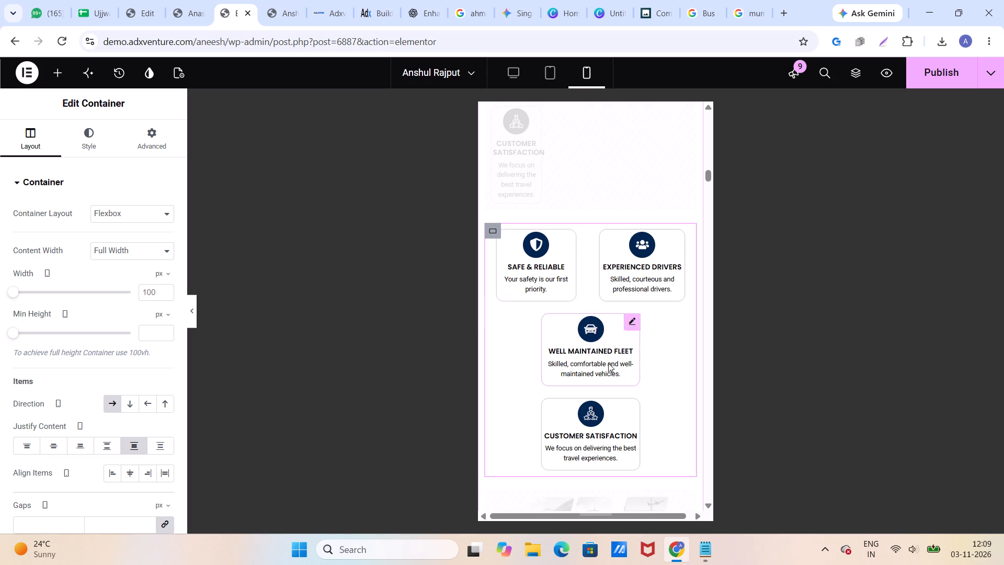
# Resize the Well Maintained Fleet and Customer Satisfaction cards to form a matching second row in the mobile layout.
pyautogui.moveTo(636, 358); pyautogui.dragTo(601, 359)
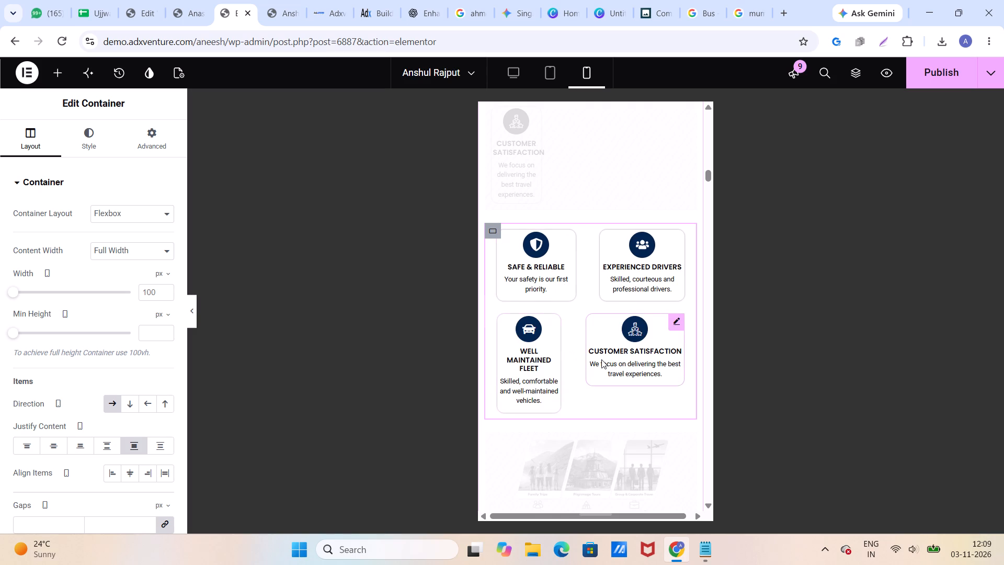
pyautogui.moveTo(601, 359); pyautogui.dragTo(615, 365)
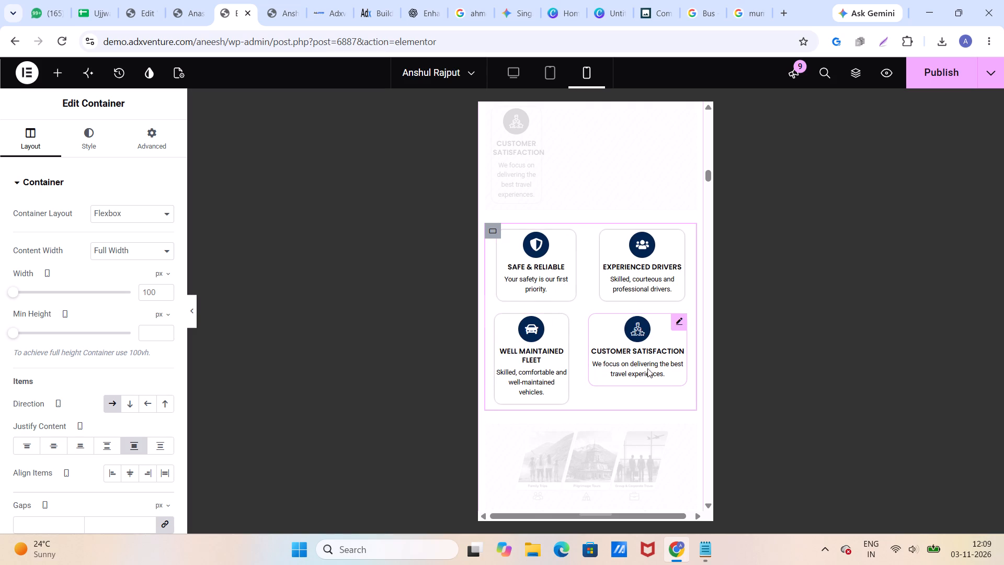
pyautogui.moveTo(683, 364); pyautogui.dragTo(669, 365)
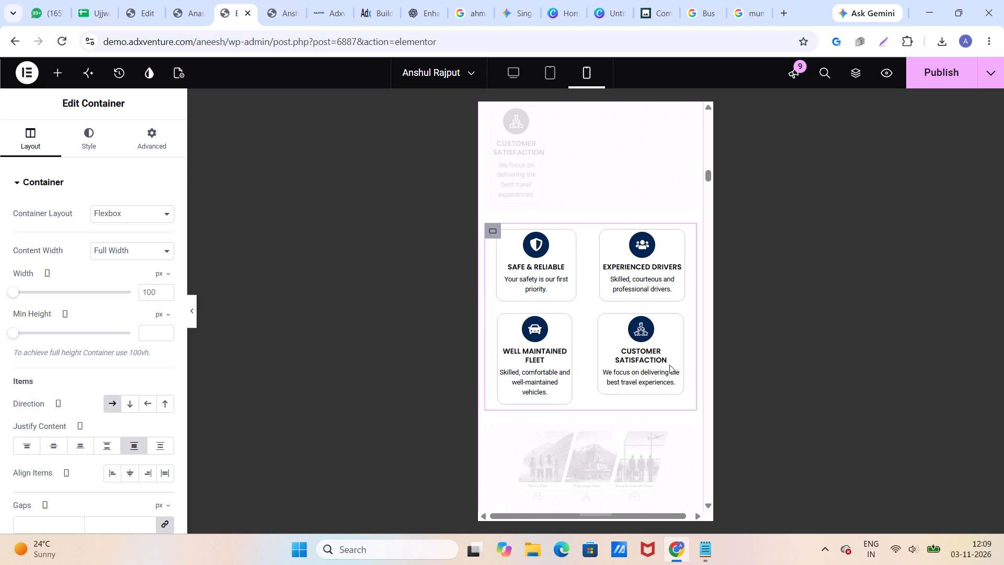
pyautogui.moveTo(669, 365); pyautogui.dragTo(663, 364)
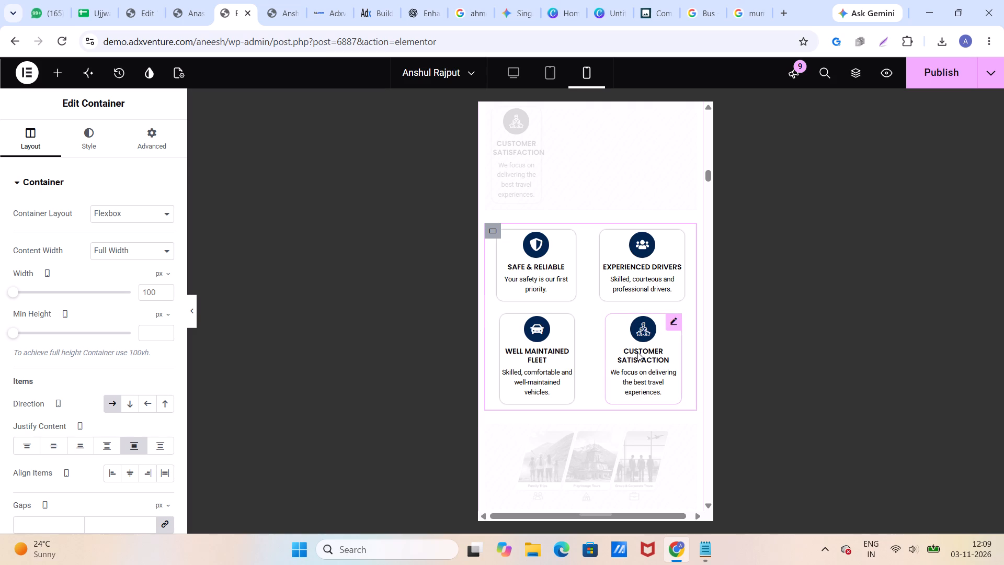
pyautogui.moveTo(573, 365); pyautogui.dragTo(583, 367)
pyautogui.moveTo(680, 354); pyautogui.dragTo(683, 355)
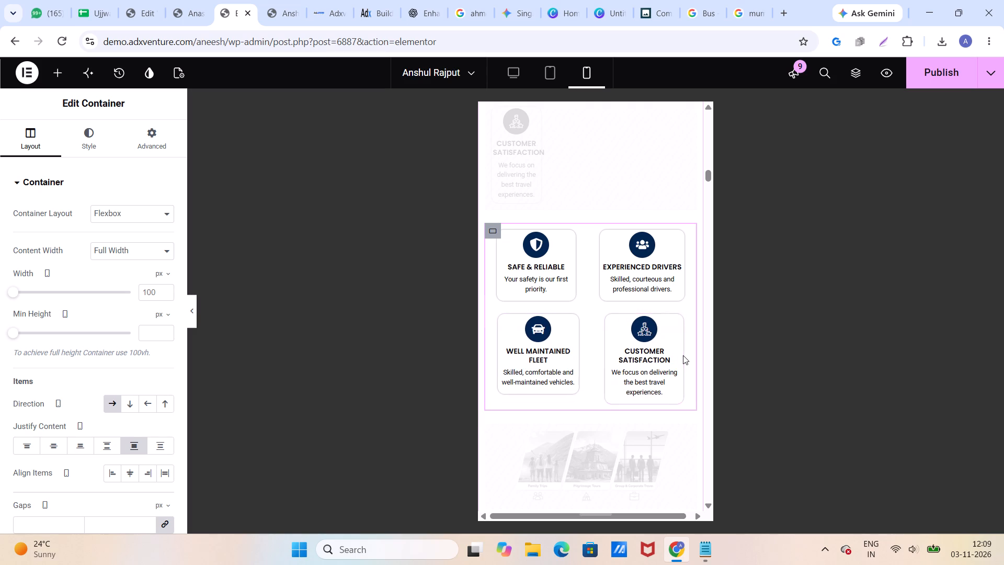
pyautogui.moveTo(683, 355); pyautogui.dragTo(685, 356)
pyautogui.moveTo(682, 358); pyautogui.dragTo(691, 361)
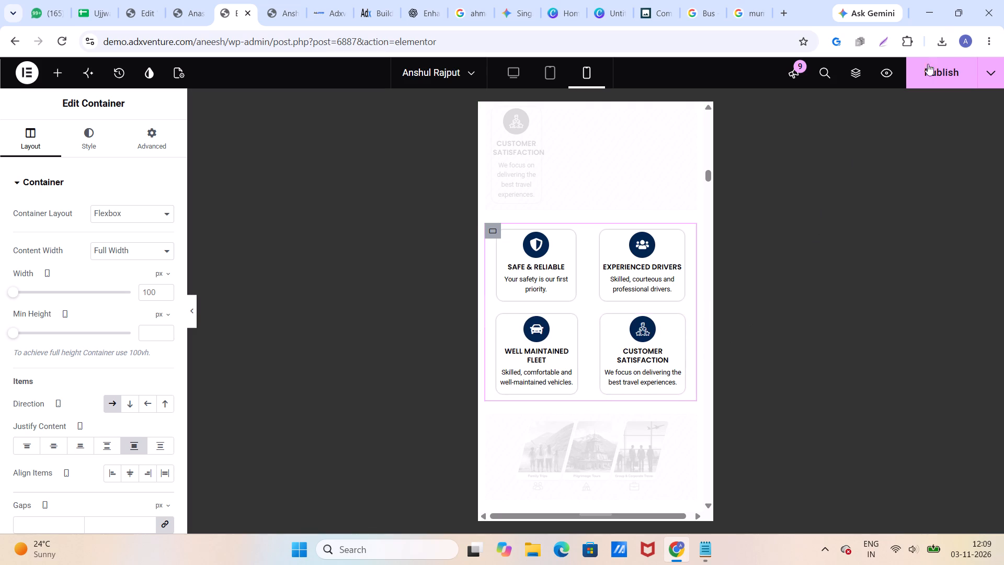
# Publish the page changes.
pyautogui.click(933, 78)
# Review the rest of the mobile layout, from the Our Services section through the destination cards to the footer.
pyautogui.scroll(-4, 510, 305)
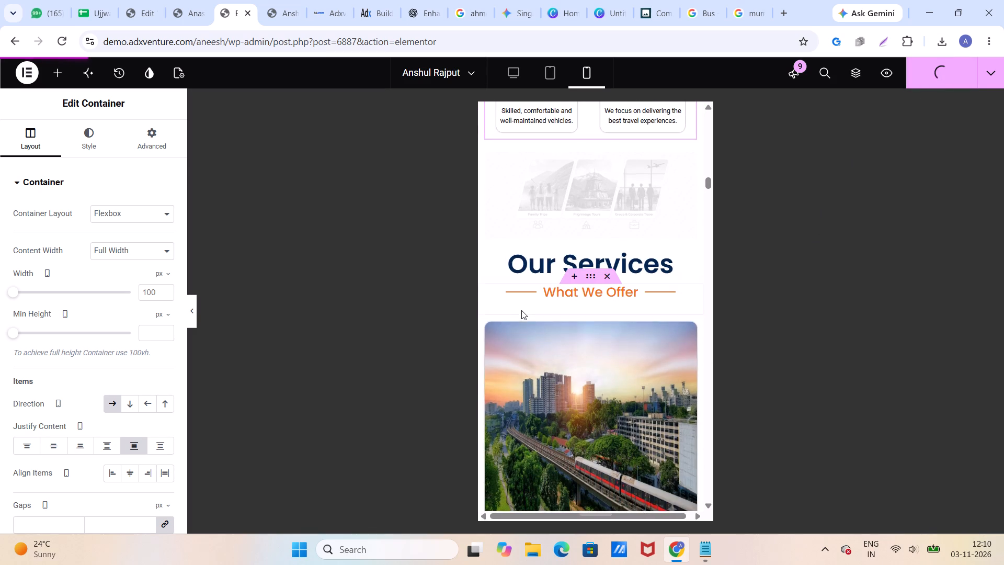
pyautogui.scroll(-13, 523, 312)
pyautogui.scroll(1, 537, 310)
pyautogui.scroll(-5, 537, 310)
pyautogui.scroll(1, 534, 320)
pyautogui.scroll(-5, 534, 320)
pyautogui.scroll(1, 534, 307)
pyautogui.scroll(-1, 534, 308)
pyautogui.scroll(1, 534, 308)
pyautogui.scroll(-7, 534, 308)
pyautogui.scroll(1, 536, 311)
pyautogui.scroll(-1, 537, 306)
pyautogui.scroll(1, 537, 306)
pyautogui.scroll(-1, 537, 307)
pyautogui.scroll(1, 537, 307)
pyautogui.scroll(-1, 537, 308)
pyautogui.scroll(1, 537, 308)
pyautogui.scroll(-7, 537, 308)
pyautogui.scroll(1, 538, 304)
pyautogui.scroll(-11, 538, 304)
pyautogui.scroll(1, 547, 299)
pyautogui.scroll(-1, 547, 300)
pyautogui.scroll(1, 547, 300)
pyautogui.scroll(-11, 547, 300)
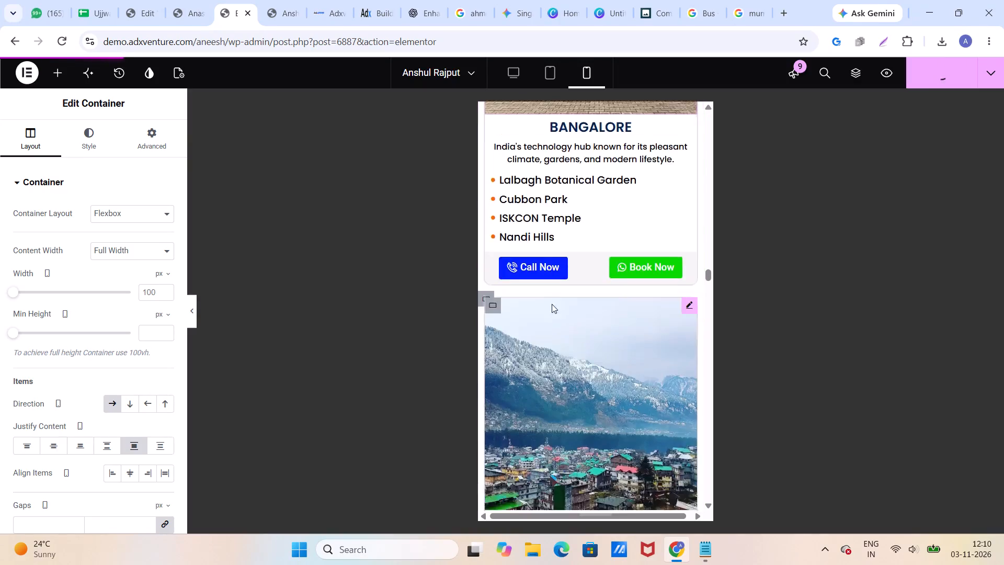
pyautogui.scroll(-12, 552, 304)
pyautogui.scroll(1, 553, 300)
pyautogui.scroll(-20, 554, 295)
pyautogui.scroll(-3, 554, 295)
pyautogui.scroll(1, 560, 315)
pyautogui.scroll(-5, 559, 307)
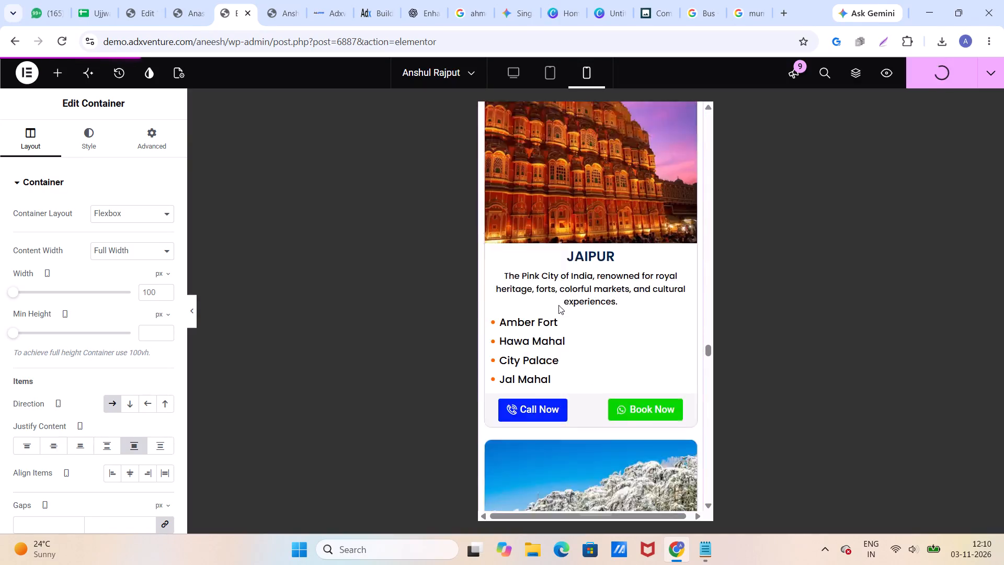
pyautogui.scroll(-16, 558, 305)
pyautogui.scroll(1, 562, 310)
pyautogui.scroll(-17, 562, 311)
pyautogui.scroll(1, 562, 317)
pyautogui.scroll(-5, 562, 317)
pyautogui.scroll(1, 566, 322)
pyautogui.scroll(-5, 566, 322)
pyautogui.scroll(1, 571, 326)
pyautogui.scroll(-1, 571, 326)
pyautogui.scroll(1, 571, 326)
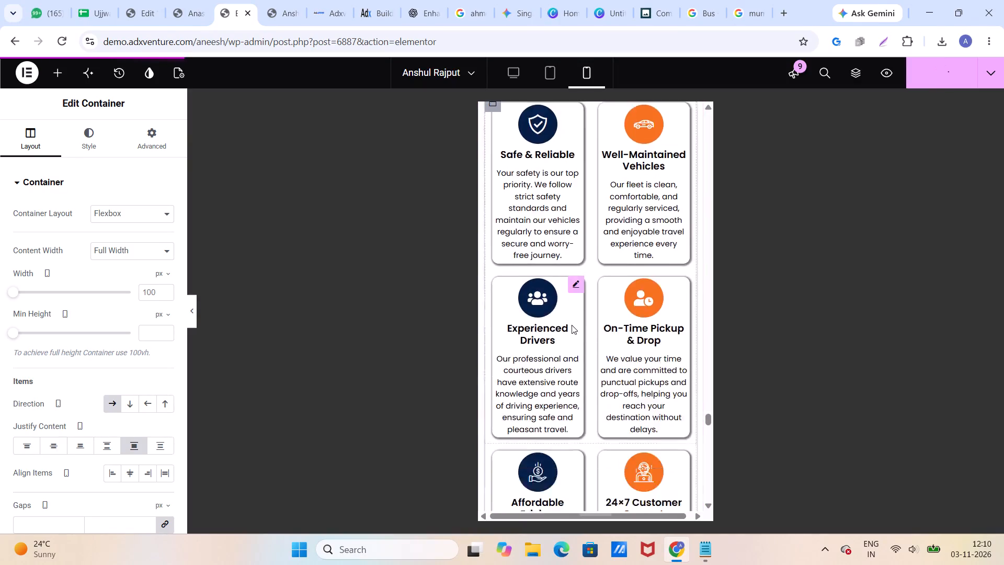
pyautogui.scroll(-9, 573, 319)
pyautogui.scroll(1, 575, 324)
pyautogui.scroll(-11, 575, 324)
pyautogui.scroll(1, 574, 332)
pyautogui.scroll(-15, 574, 332)
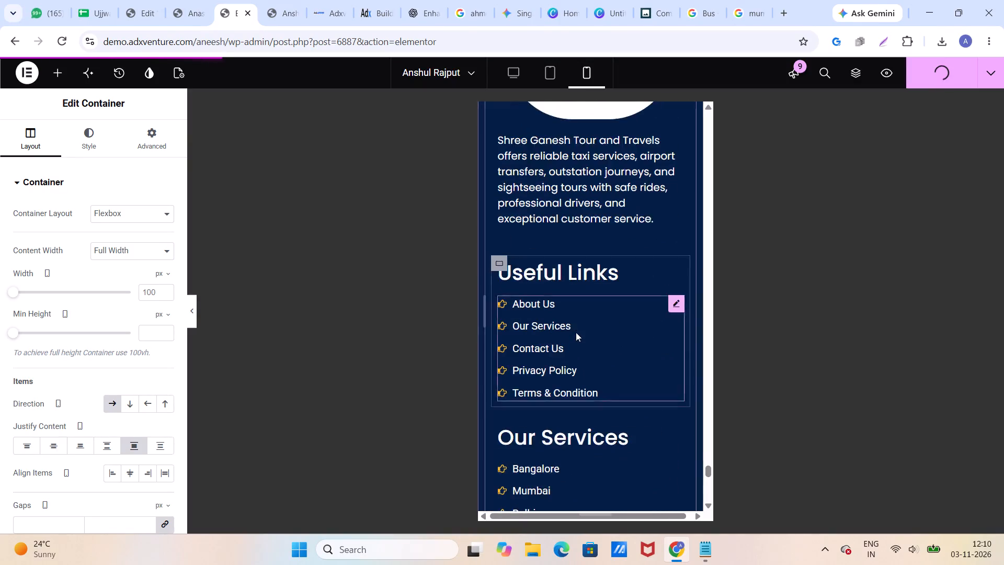
pyautogui.scroll(-9, 576, 332)
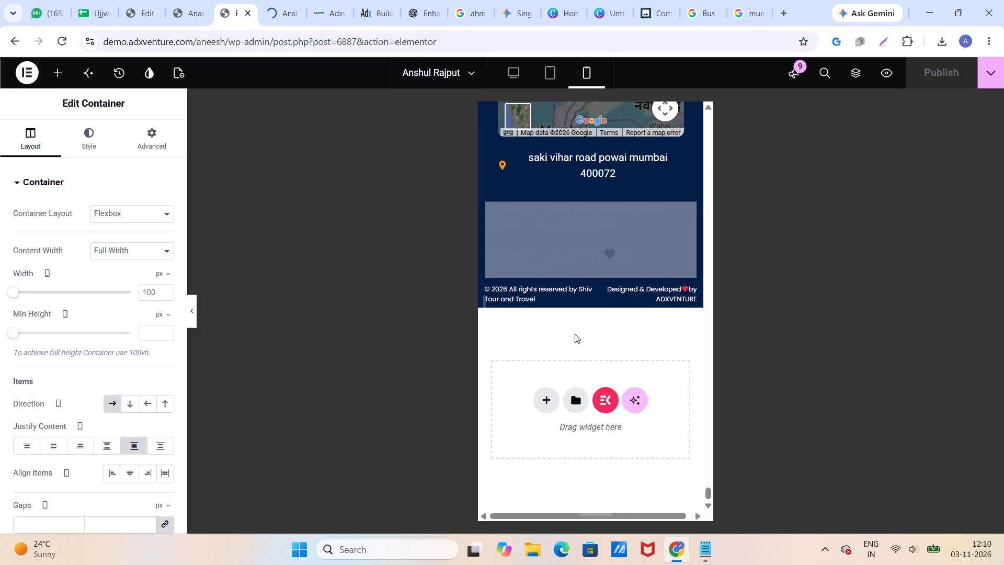
# Switch the page editor to the desktop layout to view the footer's copyright line.
pyautogui.scroll(13, 575, 332)
pyautogui.click(516, 66)
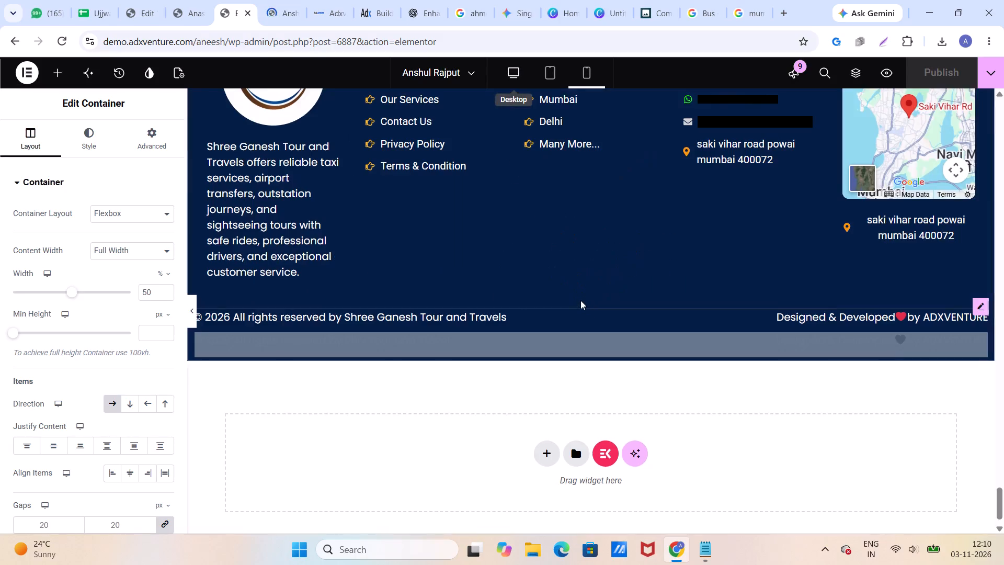
# Review the desktop layout from the footer up through the feature cards and About section to the page header.
pyautogui.scroll(20, 580, 300)
pyautogui.scroll(2, 580, 300)
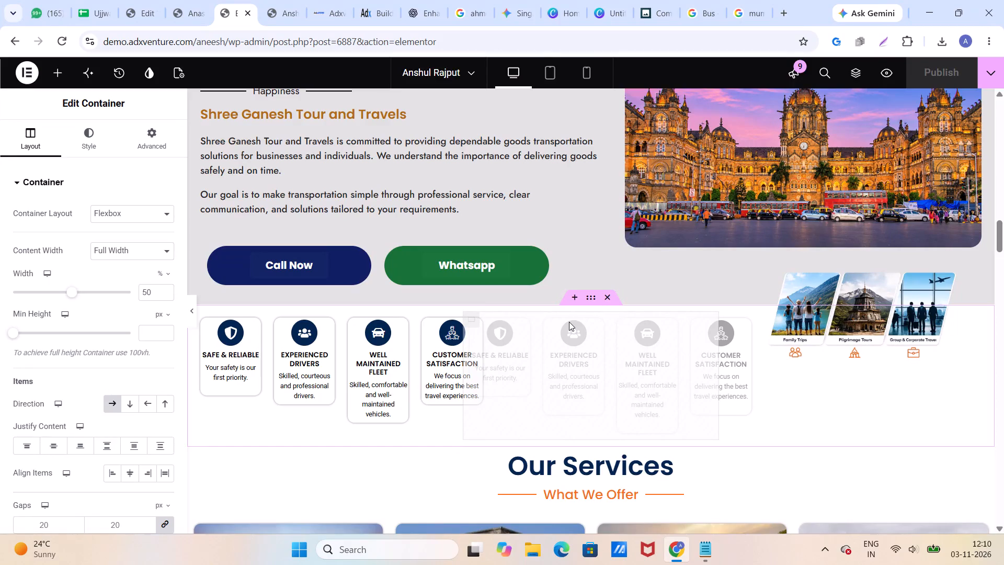
pyautogui.scroll(16, 668, 270)
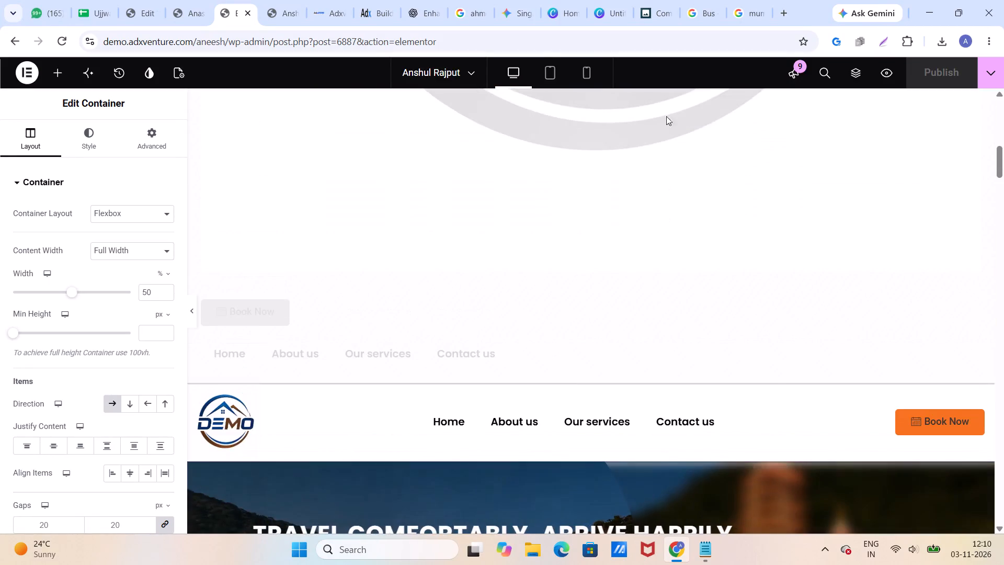
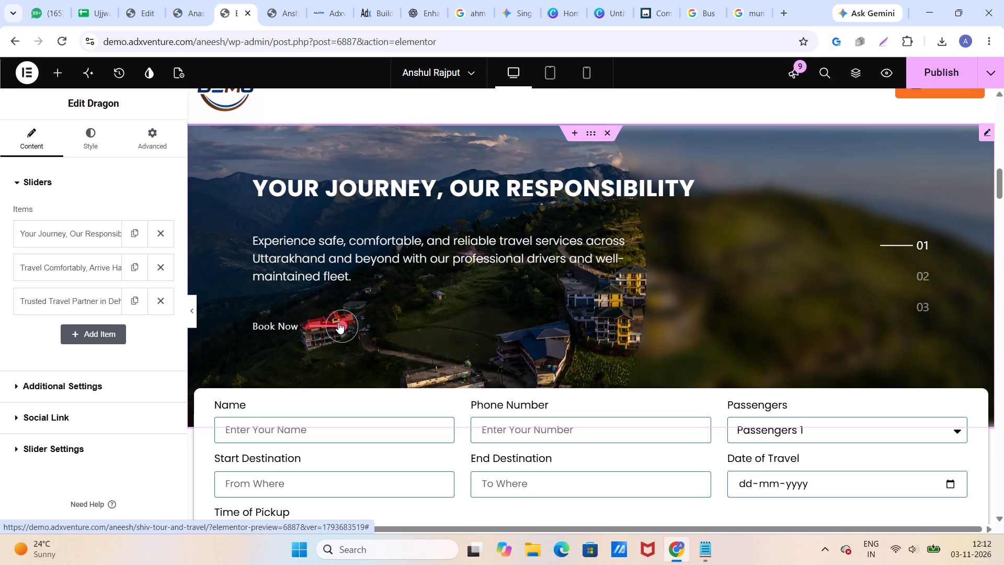
# Open the hero slider's "Your Journey, Our Responsibility" slide for editing, including its Book Now button text and link.
pyautogui.click(337, 322)
# Check the button text, button links and excerpt settings of the hero slider's first two slides.
pyautogui.click(59, 239)
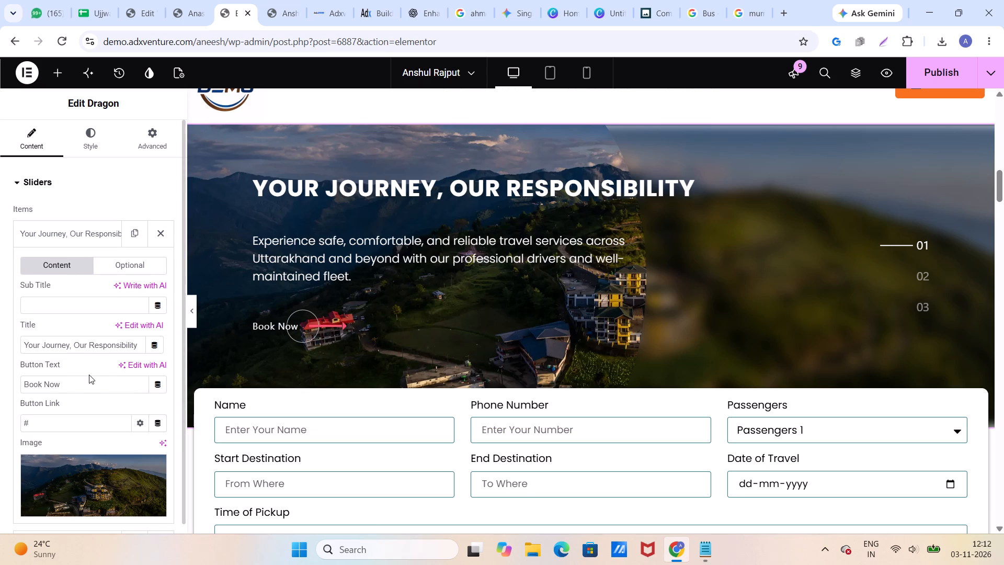
pyautogui.scroll(-1, 89, 377)
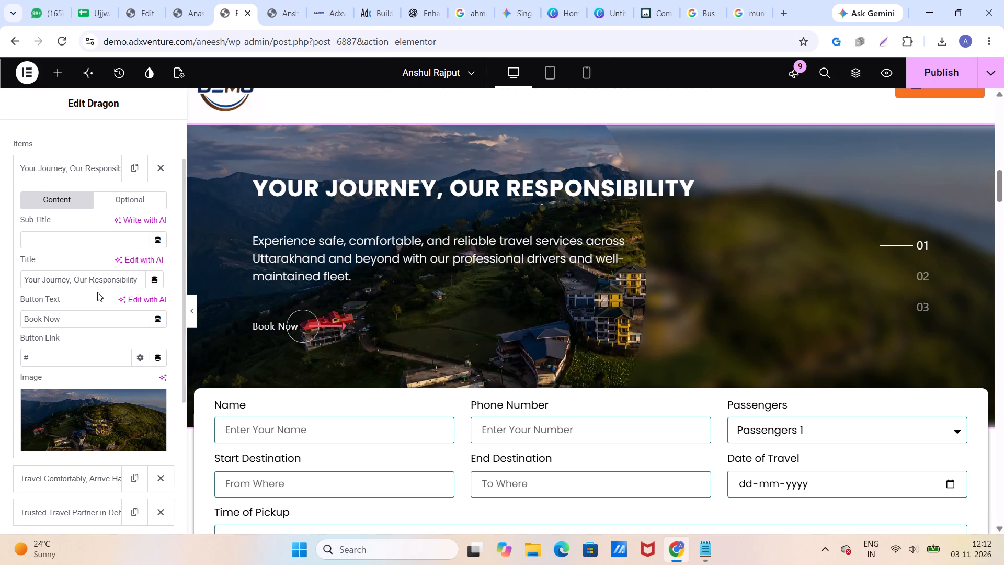
pyautogui.scroll(-1, 98, 294)
pyautogui.click(77, 414)
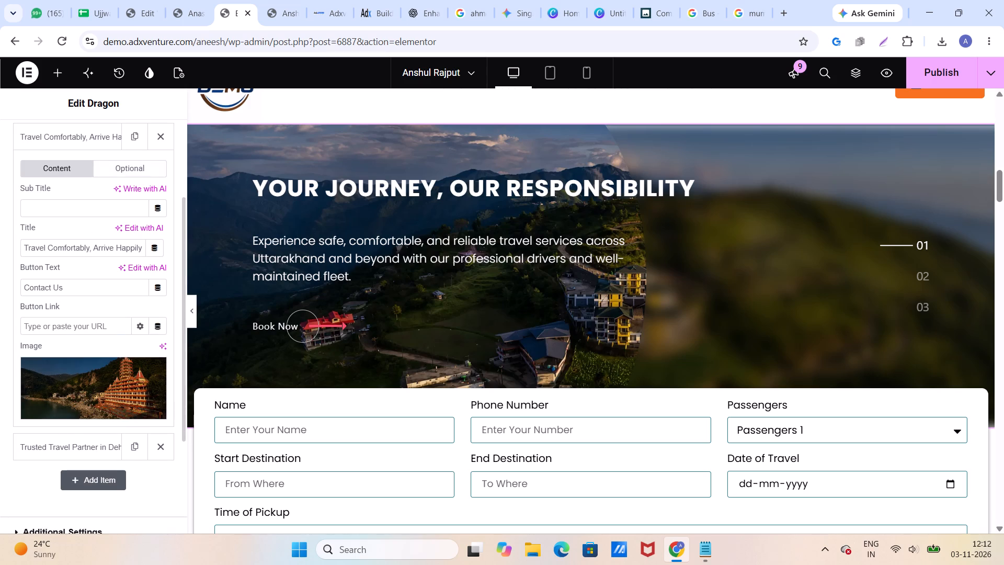
pyautogui.click(110, 163)
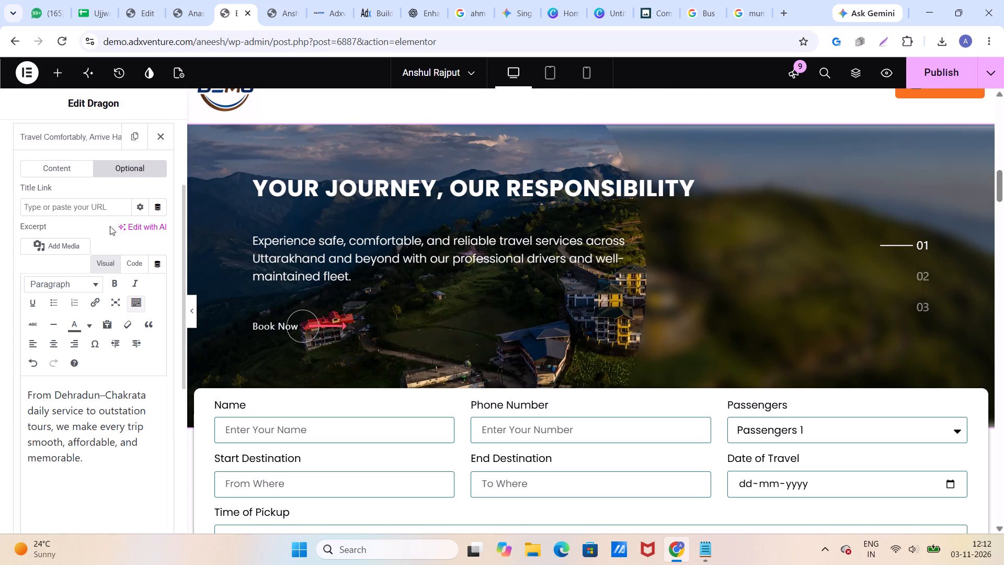
pyautogui.click(49, 164)
# Compare the "Trusted Travel Partner in Dehradun" slide's excerpt with the fleet cards and delete "and Bolero Camper" from it.
pyautogui.click(54, 442)
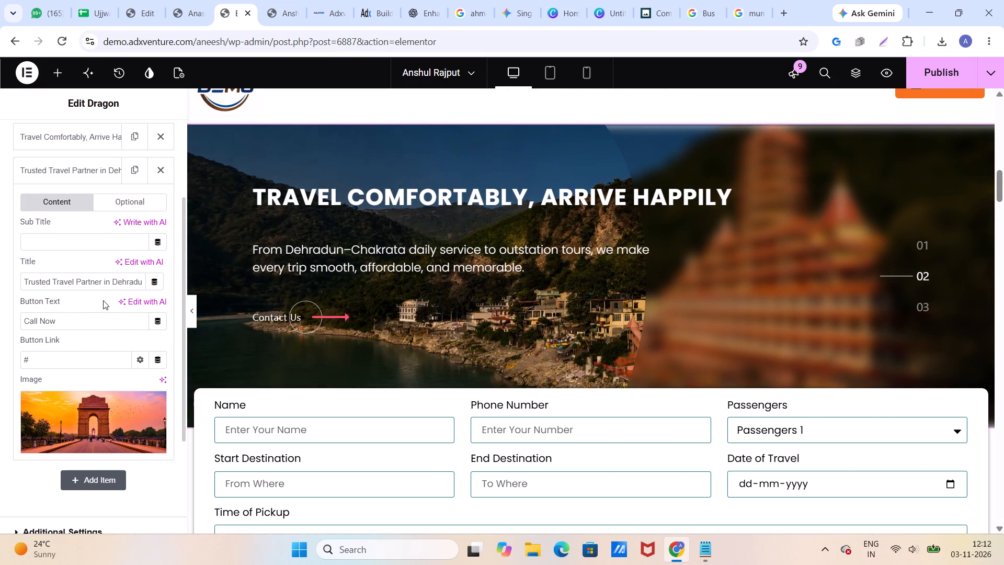
pyautogui.click(129, 202)
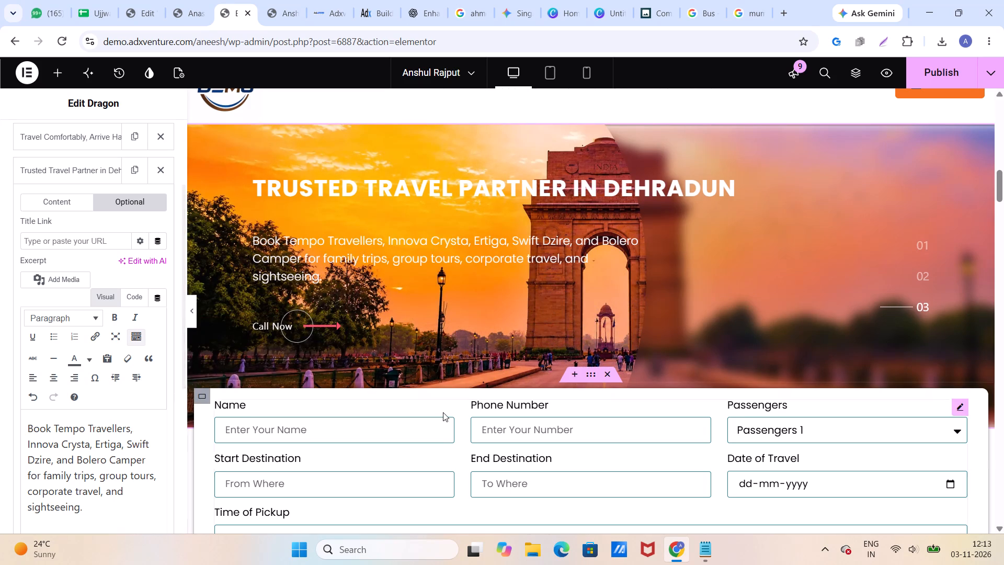
pyautogui.scroll(-13, 443, 412)
pyautogui.scroll(1, 436, 410)
pyautogui.scroll(-20, 434, 410)
pyautogui.scroll(-8, 434, 410)
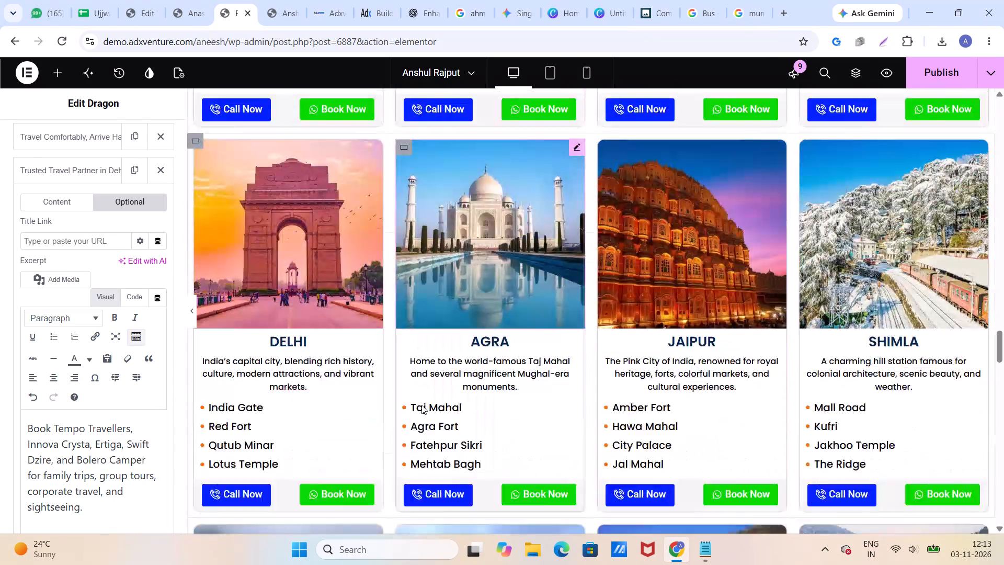
pyautogui.scroll(-11, 419, 405)
pyautogui.scroll(1, 413, 406)
pyautogui.scroll(-6, 413, 406)
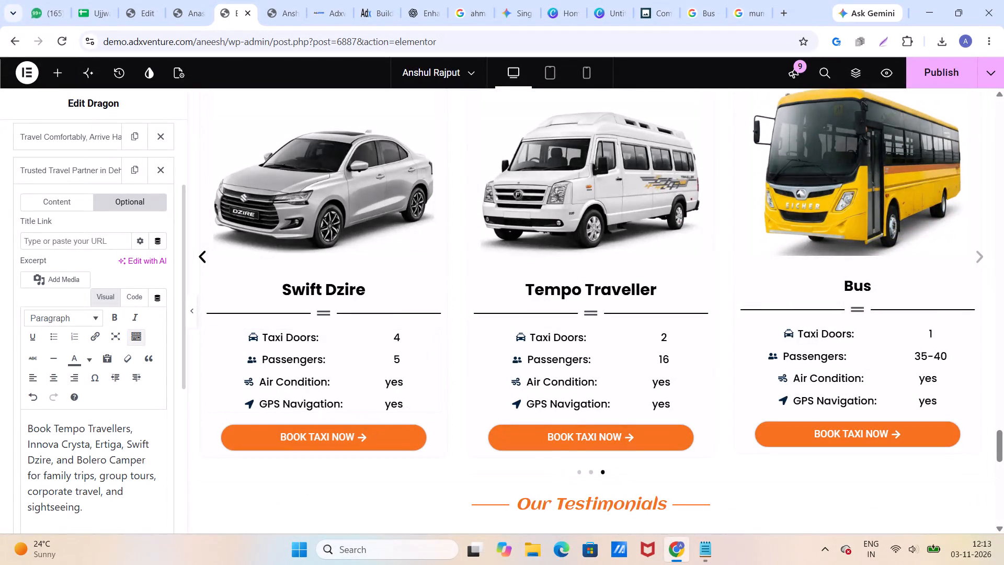
pyautogui.moveTo(145, 460); pyautogui.dragTo(101, 463)
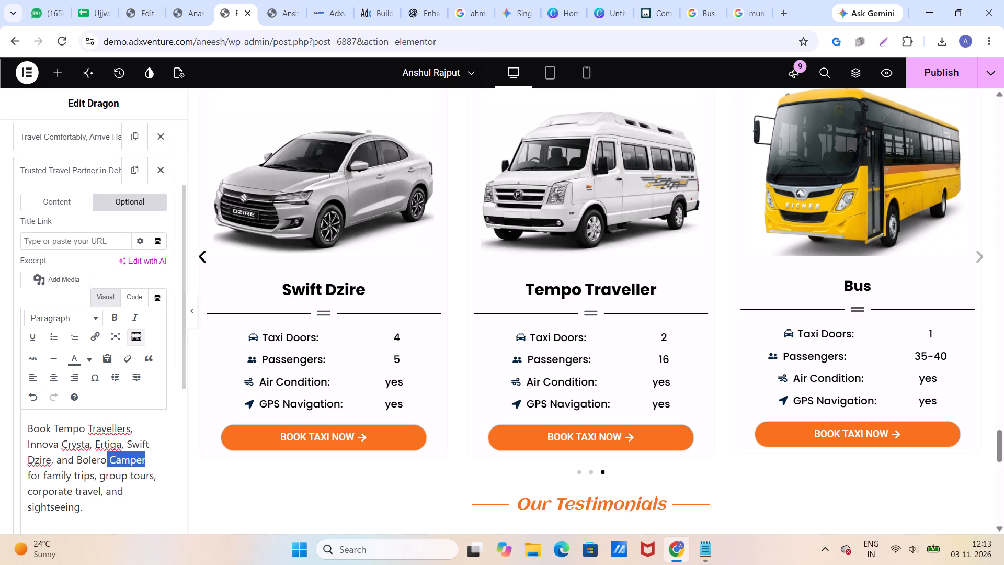
pyautogui.moveTo(101, 463); pyautogui.dragTo(52, 467)
pyautogui.press('BackSpace')
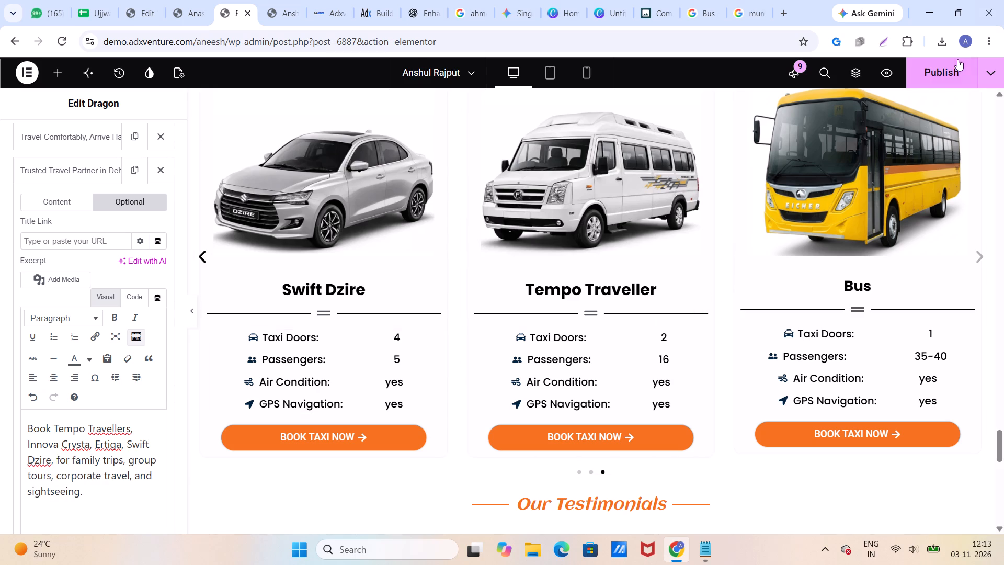
# Publish the page changes.
pyautogui.click(942, 74)
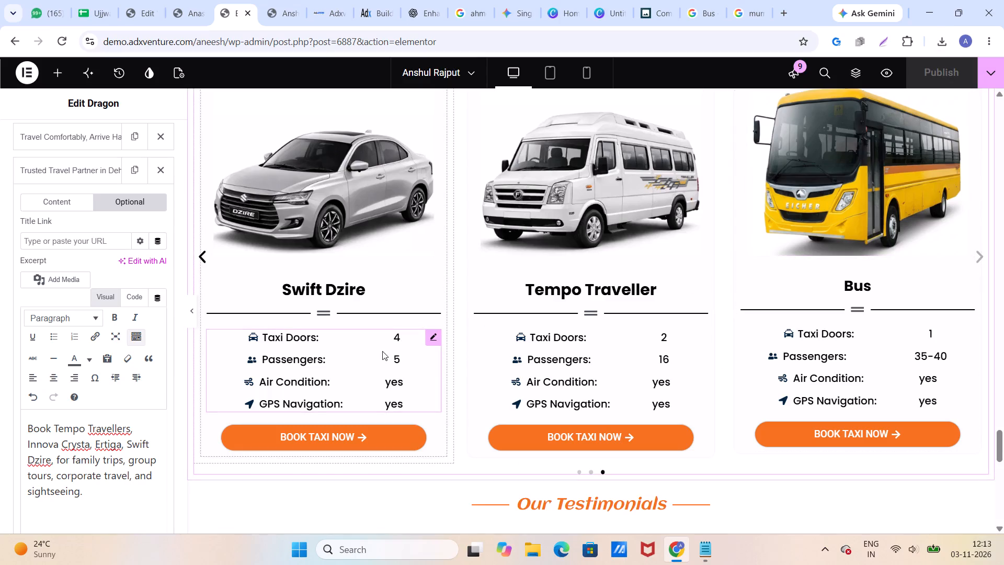
# Review the desktop layout from the testimonials through the footer columns to the copyright line.
pyautogui.scroll(-4, 380, 338)
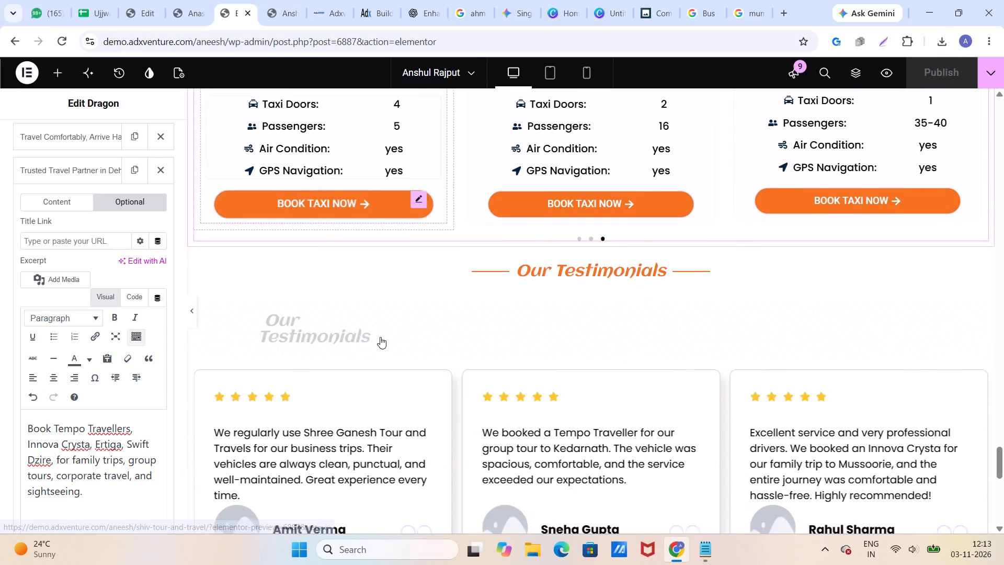
pyautogui.scroll(-5, 380, 337)
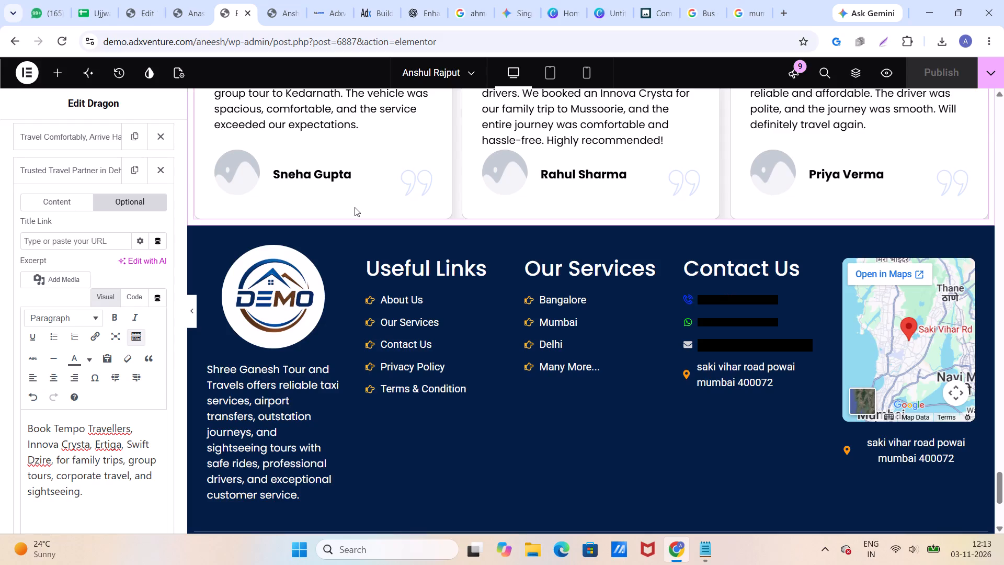
pyautogui.scroll(-5, 355, 207)
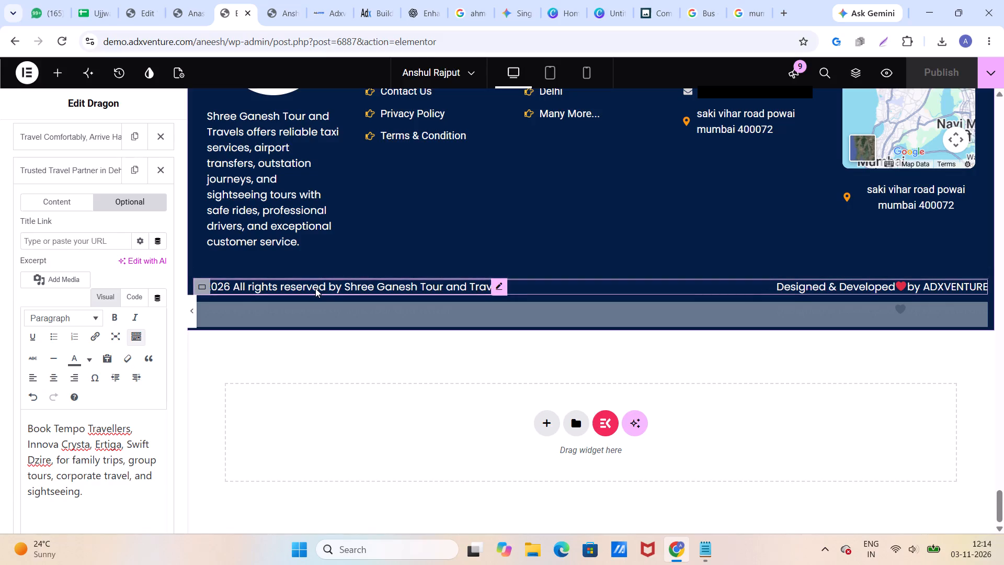
# Review the desktop layout from the footer back through the testimonials, fleet cards, services and feature cards to the hero slider and booking form.
pyautogui.scroll(8, 315, 288)
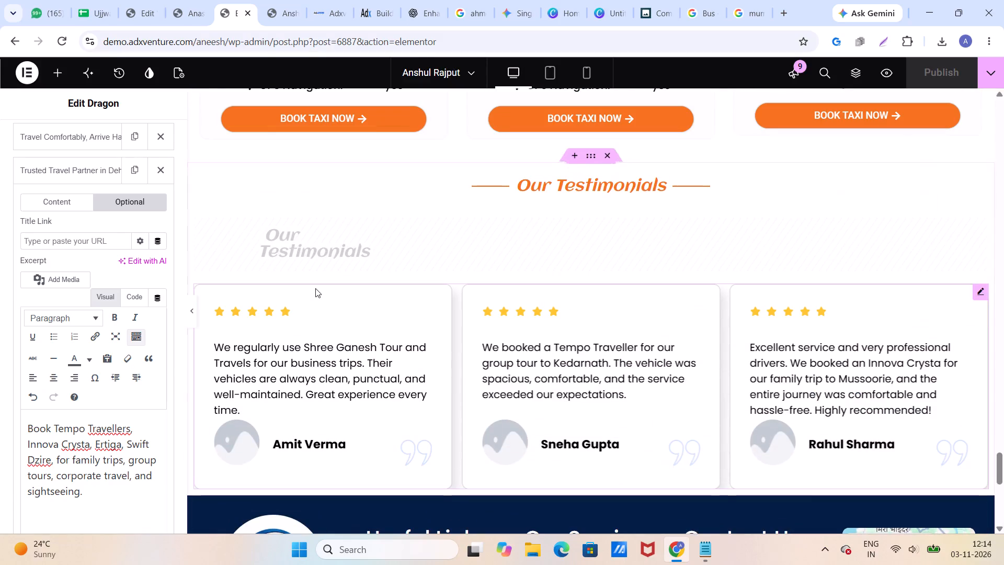
pyautogui.scroll(5, 315, 288)
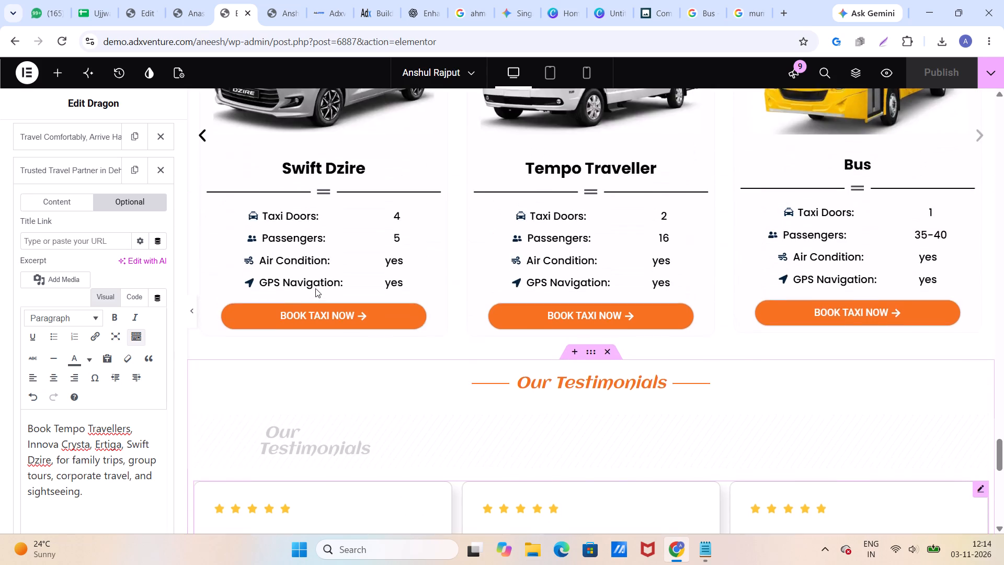
pyautogui.scroll(20, 315, 288)
pyautogui.scroll(20, 315, 288)
pyautogui.scroll(3, 315, 288)
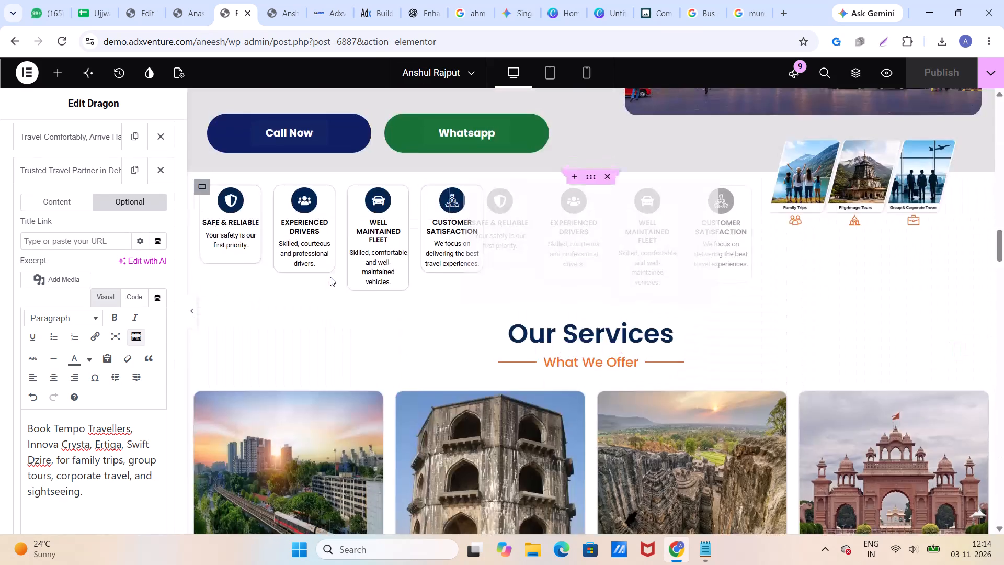